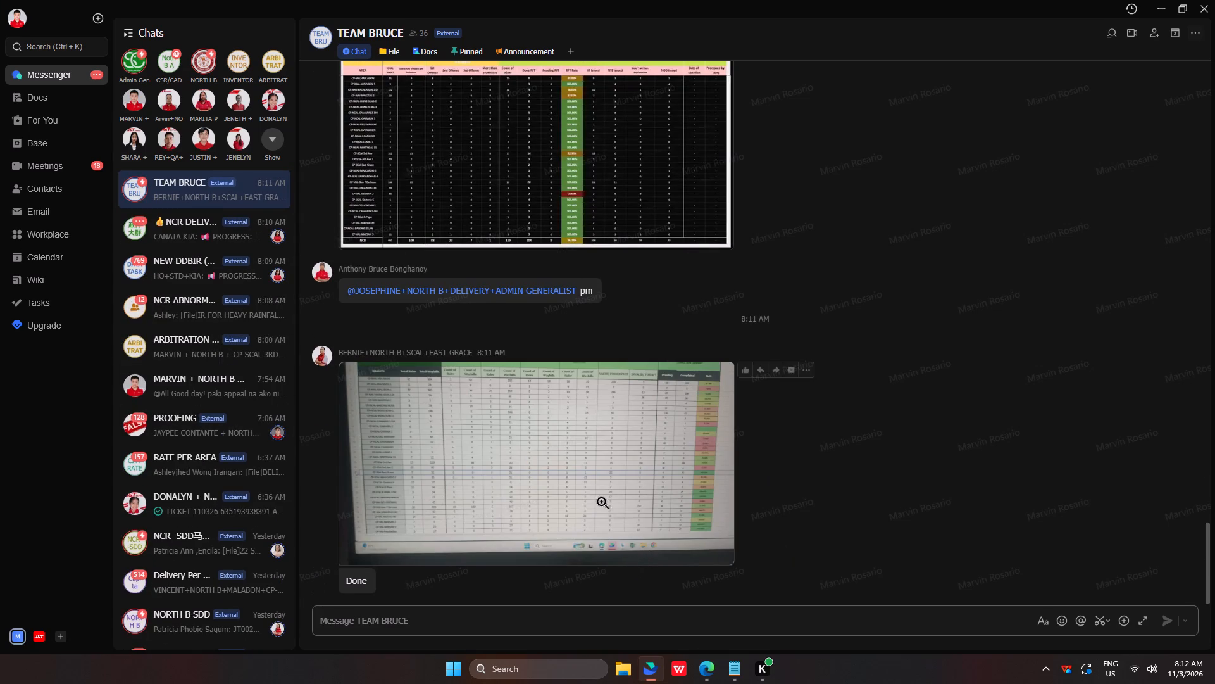
View the latest branch summary table photo posted in the TEAM BRUCE chat at full size, and close it.
{"action": "left_click", "coordinate": [597, 497]}
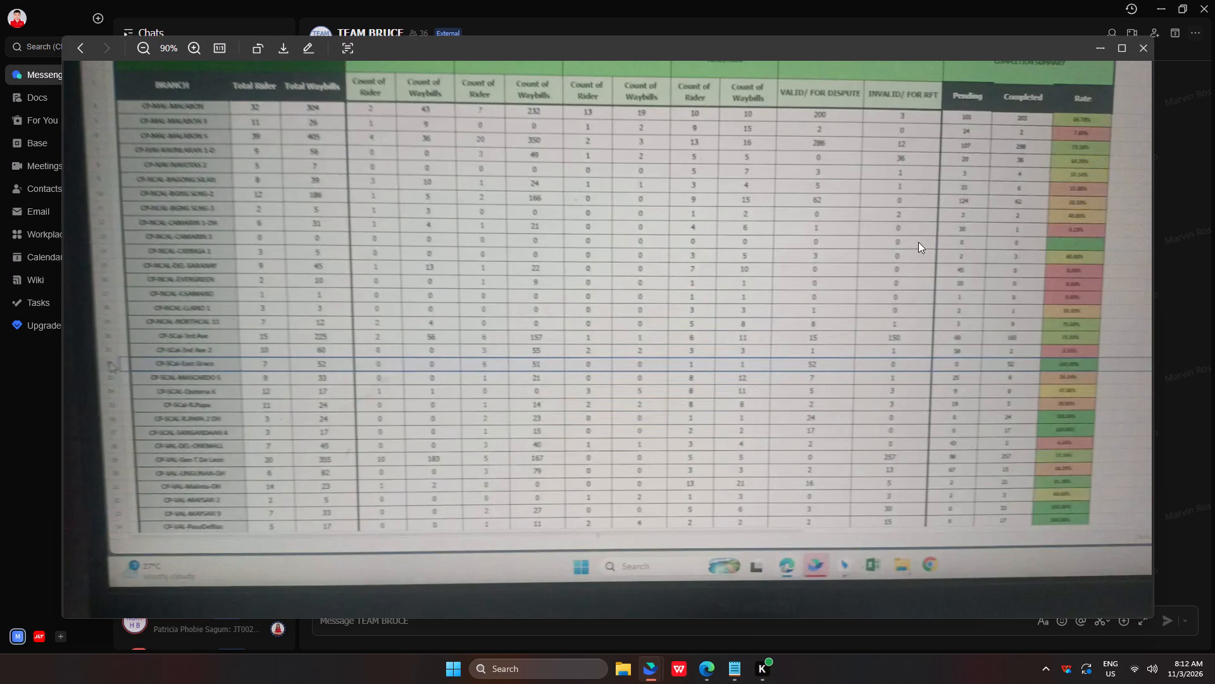
{"action": "left_click", "coordinate": [1140, 51]}
Switch to the Edge browser with the JMS Tracking package page.
{"action": "left_click", "coordinate": [705, 675]}
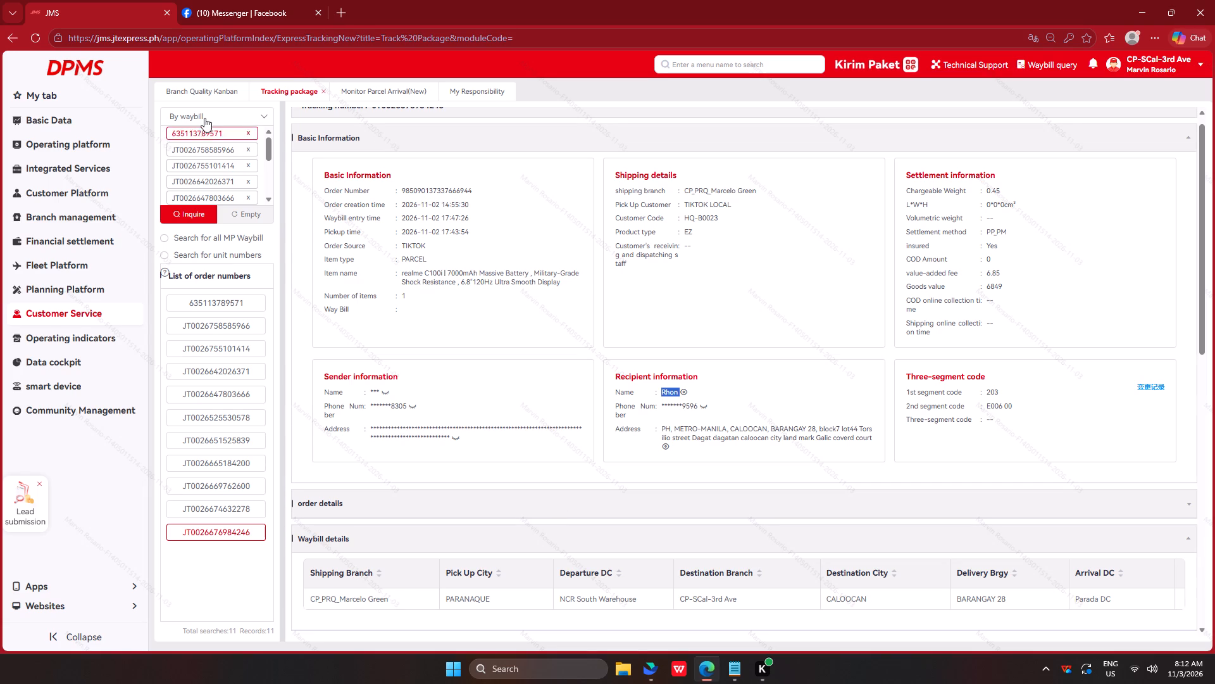
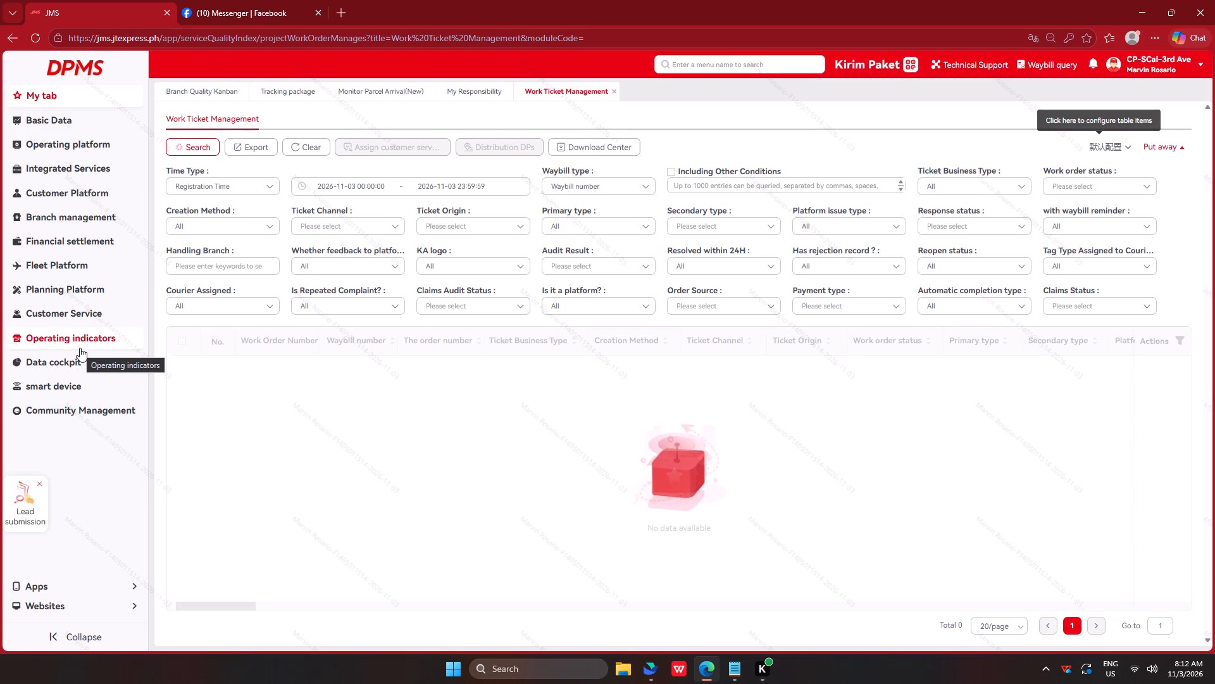
Reorder the open pages so Work Ticket Management comes directly before My Responsibility.
{"action": "left_click_drag", "start_coordinate": [559, 94], "coordinate": [491, 93]}
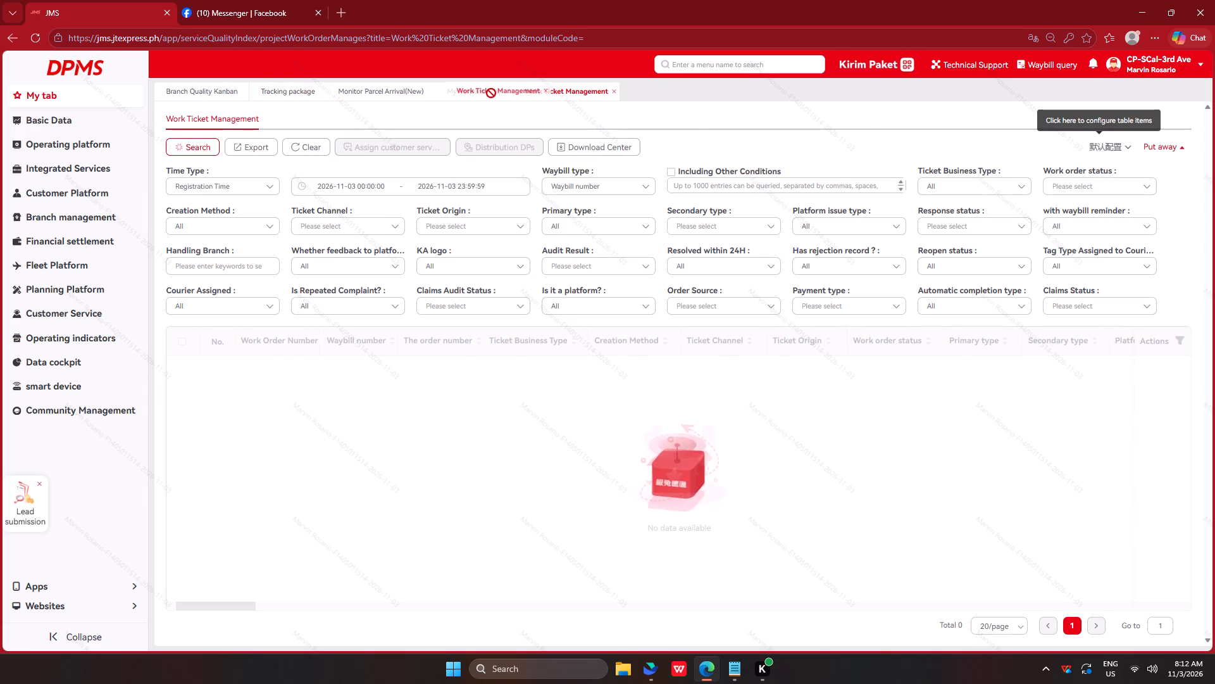
{"action": "left_click_drag", "start_coordinate": [491, 93], "coordinate": [479, 95]}
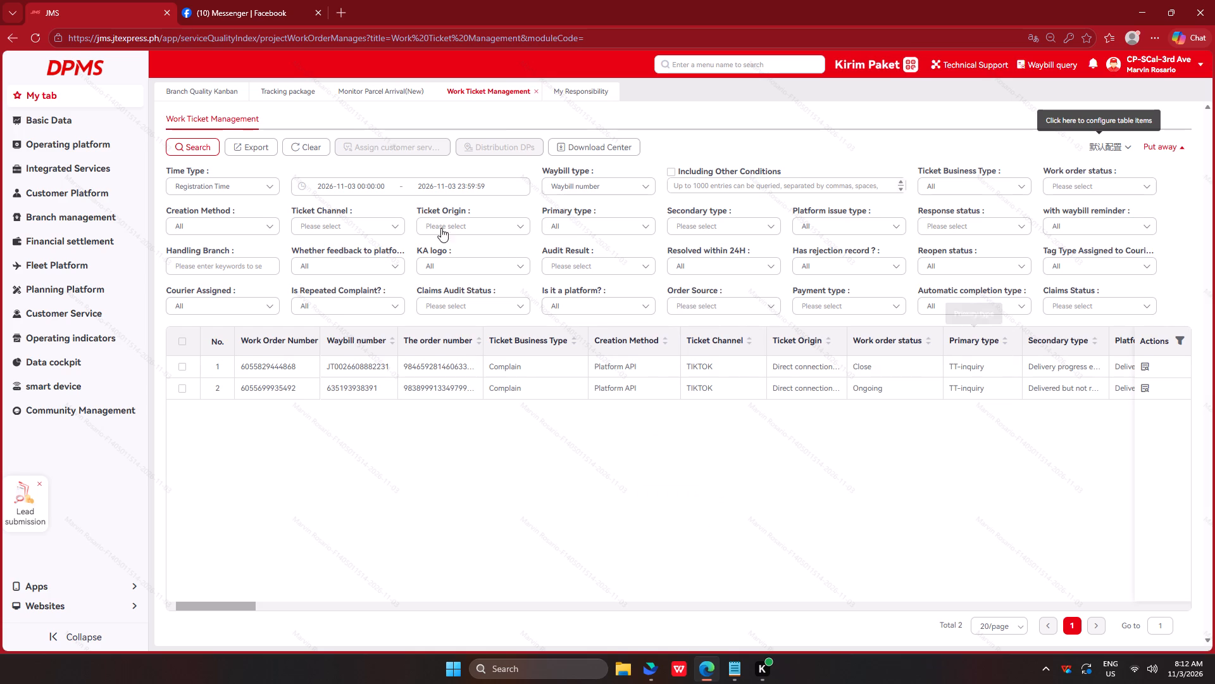
Set the ticket registration time range from 2026-10-04 to 2026-11-03.
{"action": "left_click", "coordinate": [376, 187]}
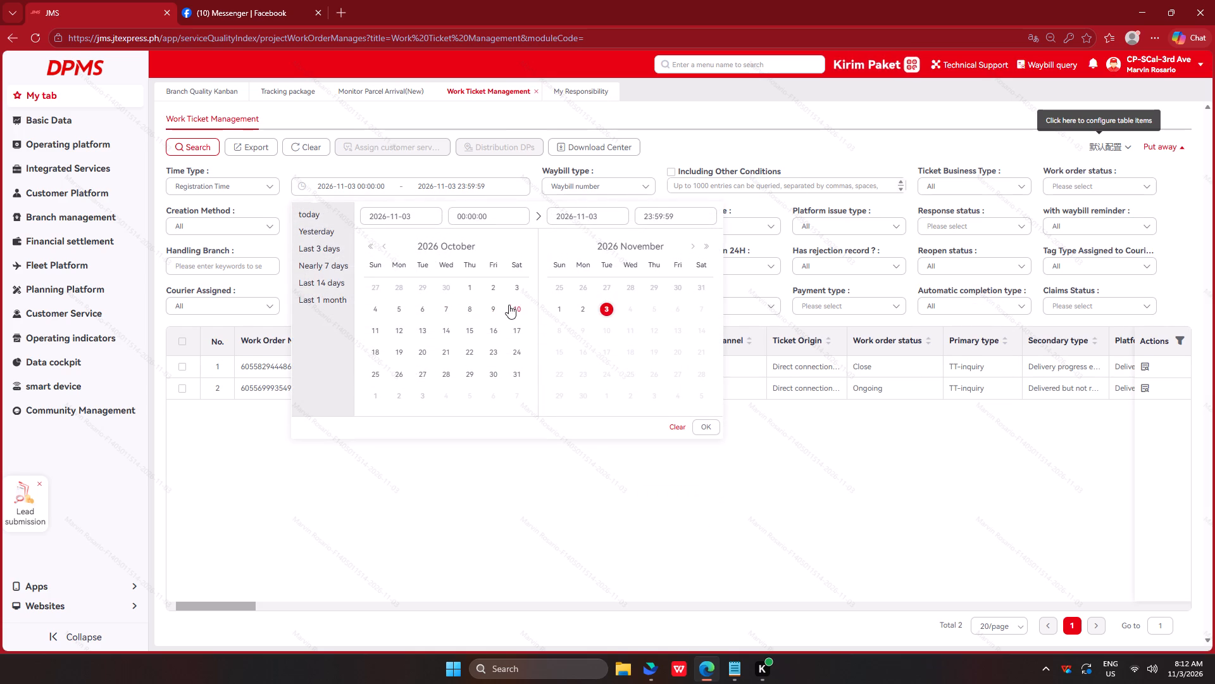
{"action": "left_click", "coordinate": [385, 248]}
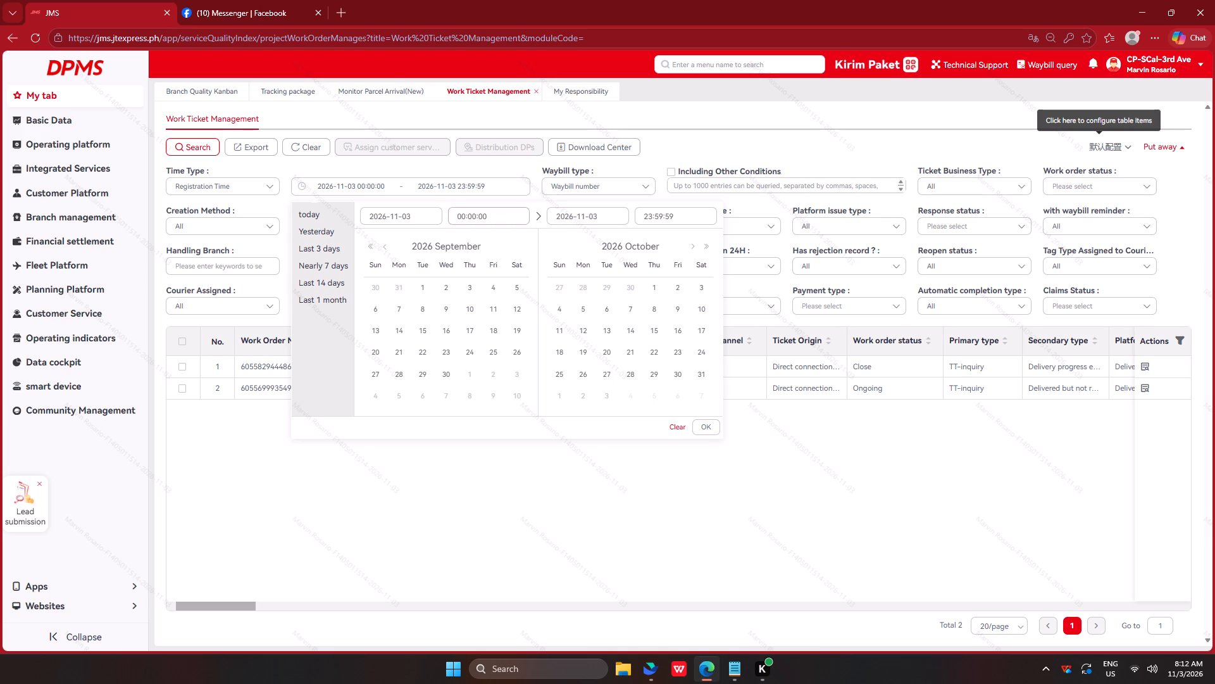
{"action": "left_click", "coordinate": [706, 243]}
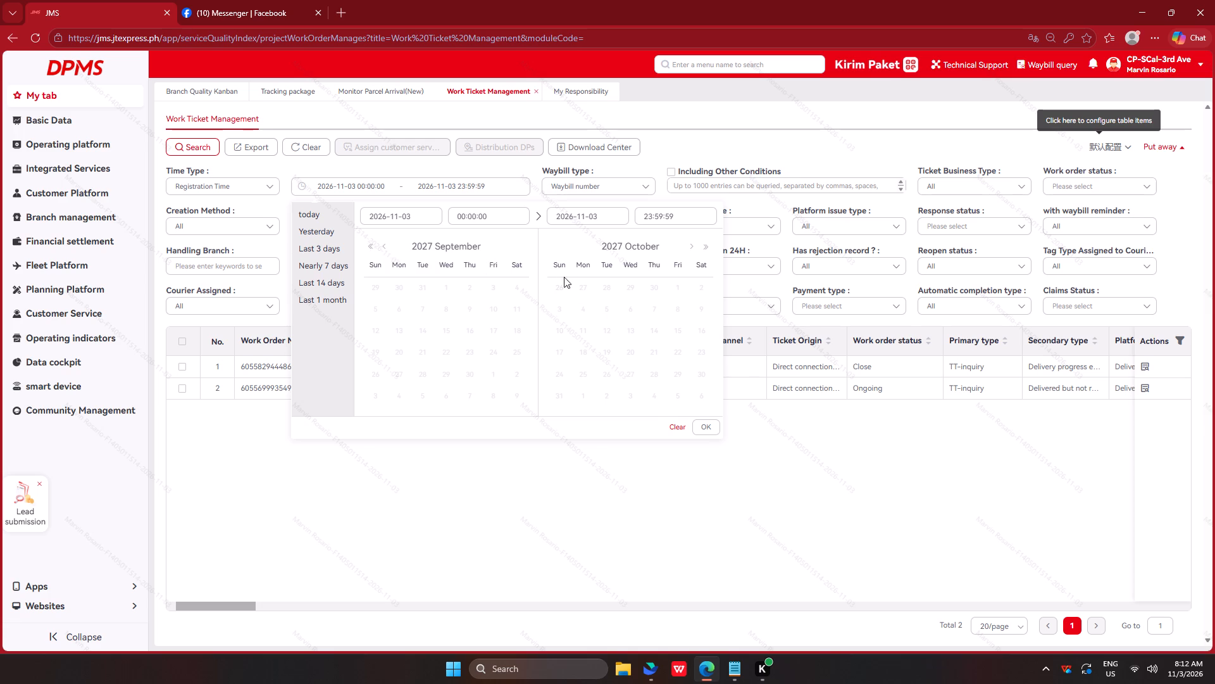
{"action": "left_click", "coordinate": [370, 247]}
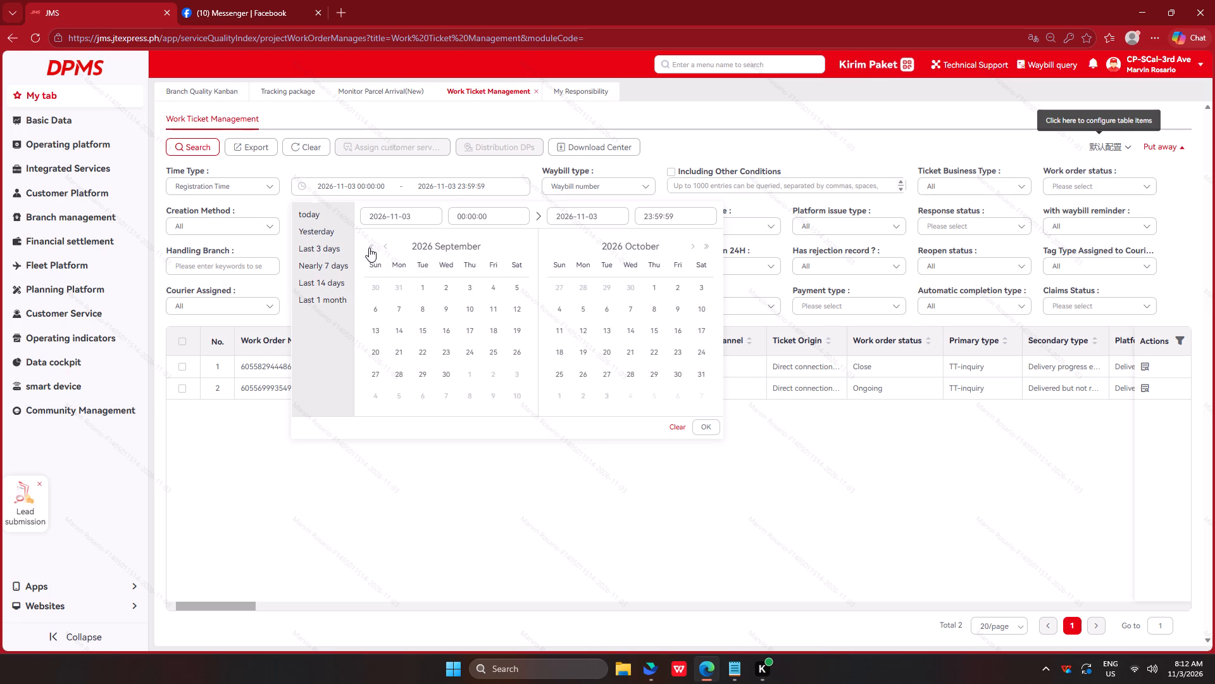
{"action": "left_click", "coordinate": [691, 244]}
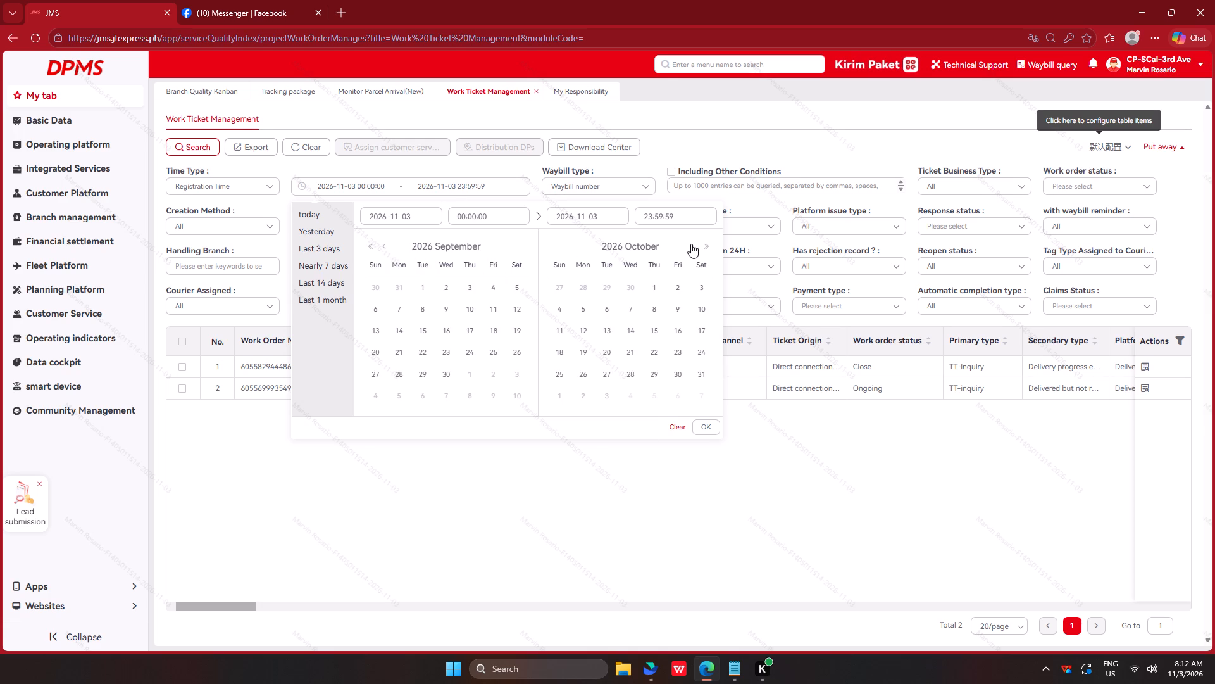
{"action": "left_click", "coordinate": [374, 313]}
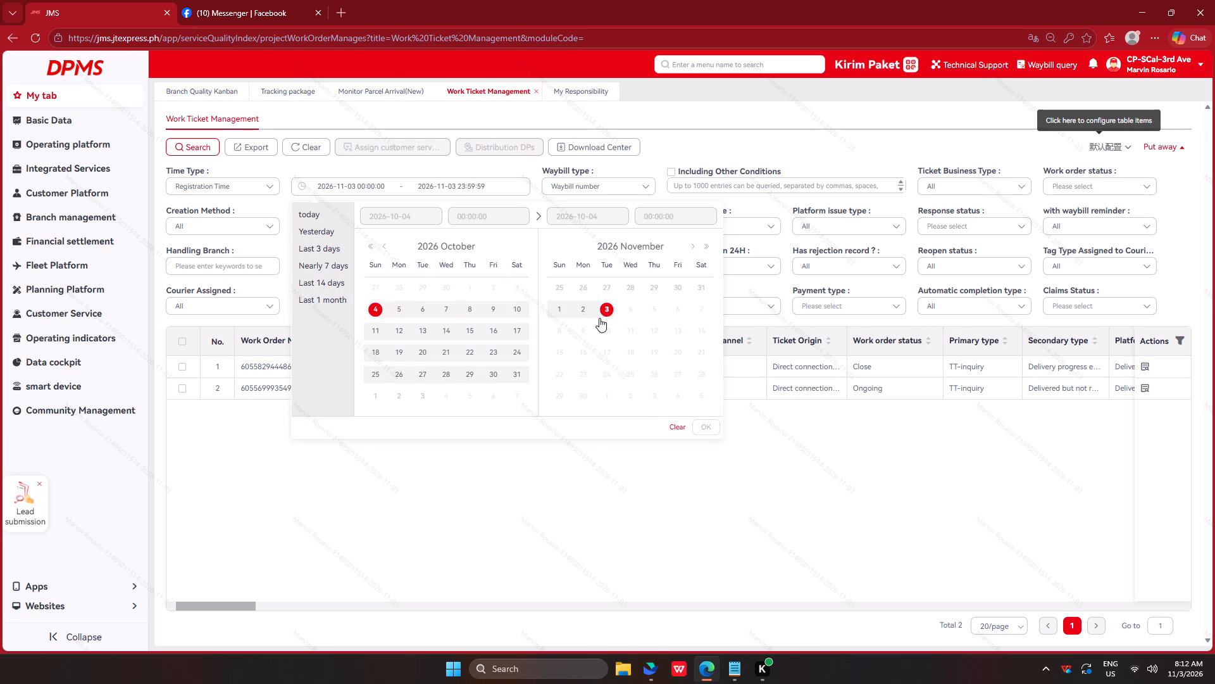
{"action": "left_click", "coordinate": [606, 313]}
{"action": "left_click", "coordinate": [703, 427]}
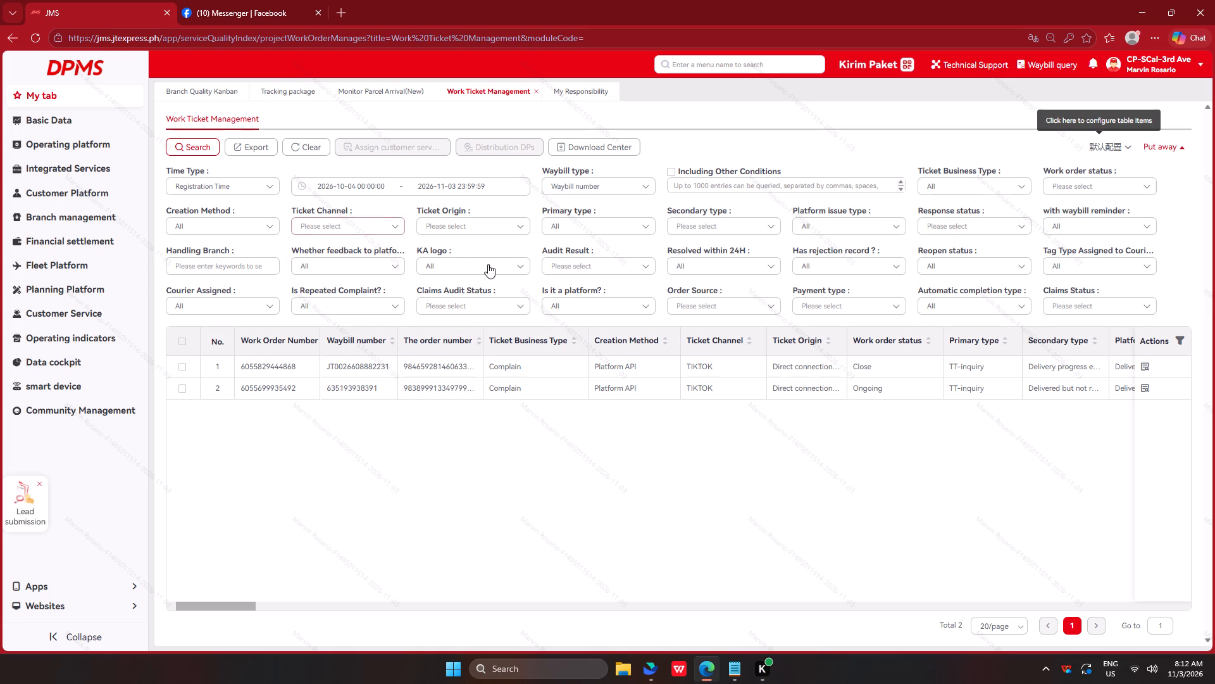
Filter the work order status by To be allocated, To be Processed and Ongoing, and search the tickets.
{"action": "left_click", "coordinate": [1056, 182]}
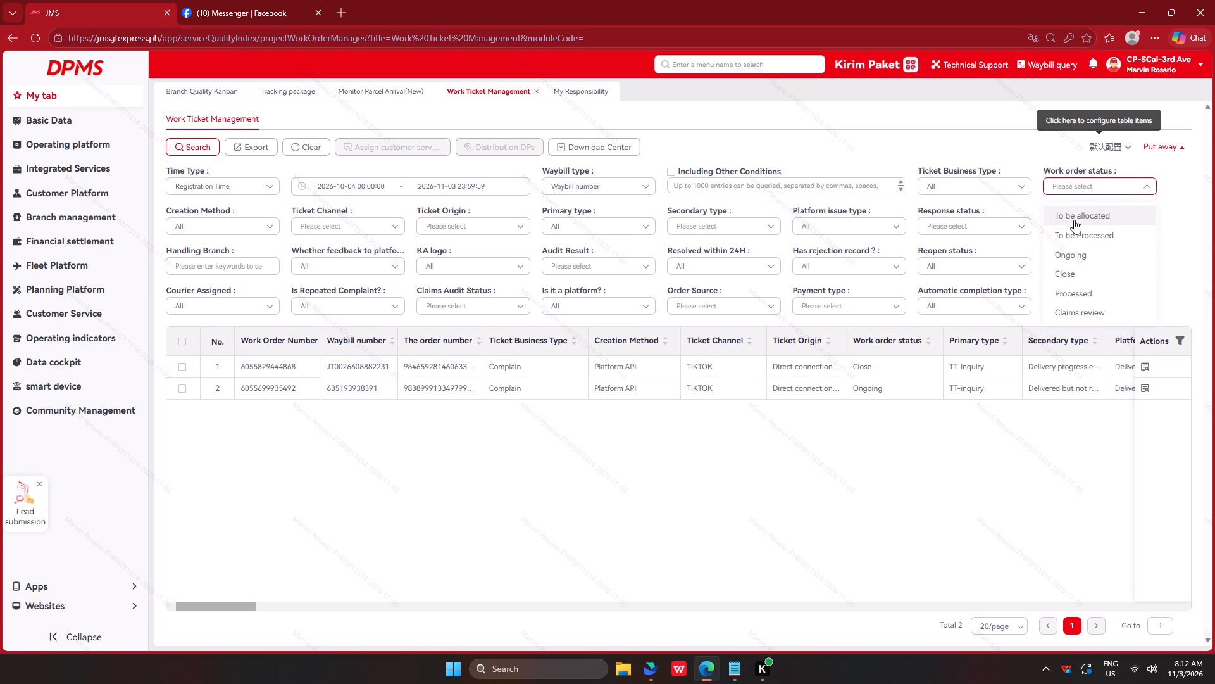
{"action": "left_click", "coordinate": [1074, 220]}
{"action": "left_click", "coordinate": [1075, 247]}
{"action": "left_click", "coordinate": [1078, 236]}
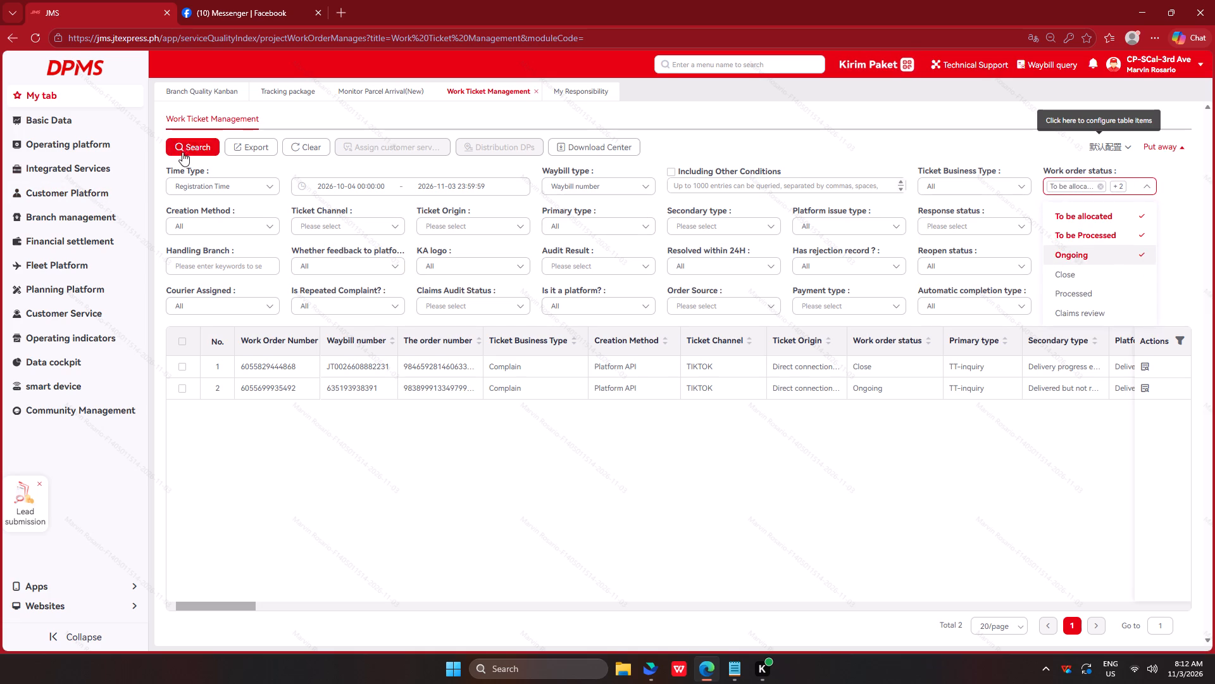
{"action": "left_click", "coordinate": [184, 150]}
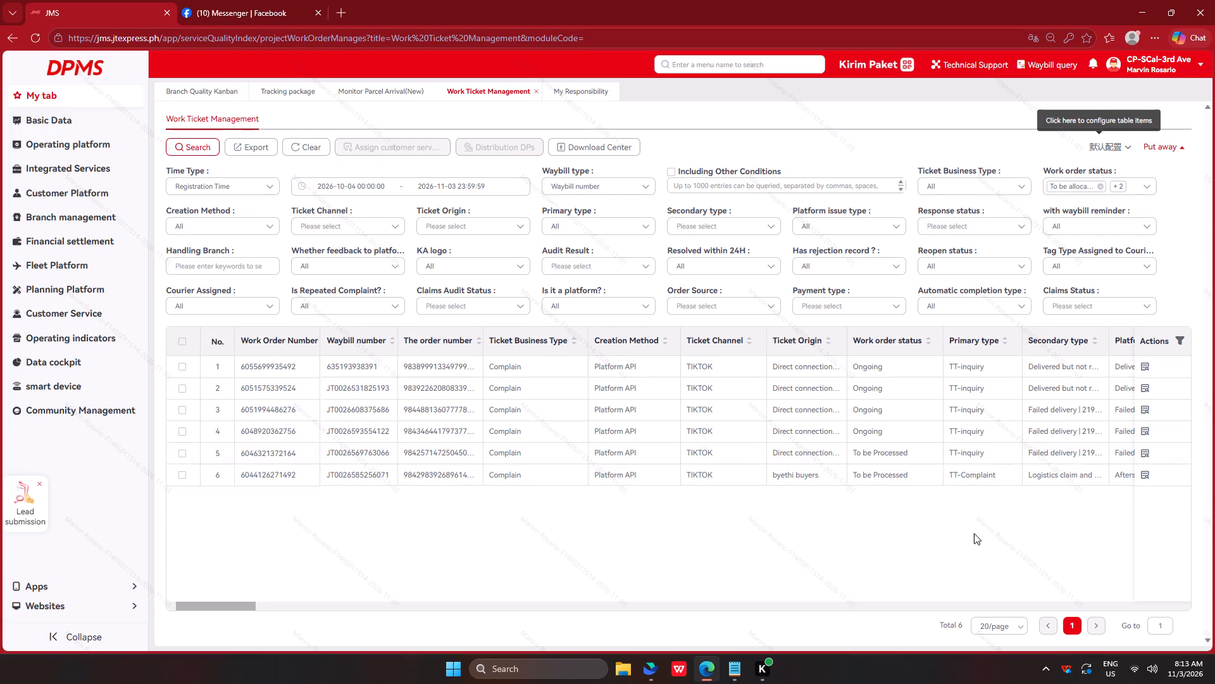
Switch to the Notepad notes and review the ticket waybill entries above the November 03, 2026 high value list.
{"action": "left_click", "coordinate": [740, 674]}
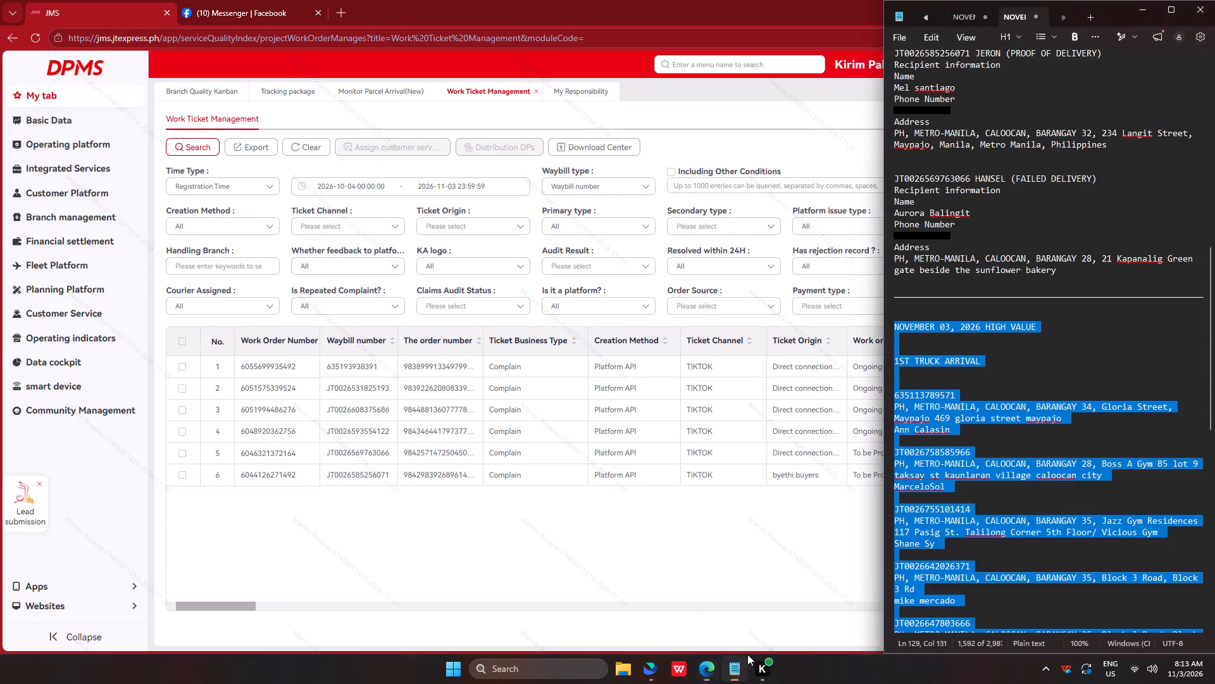
{"action": "scroll", "coordinate": [900, 367], "scroll_direction": "up", "scroll_amount": 7}
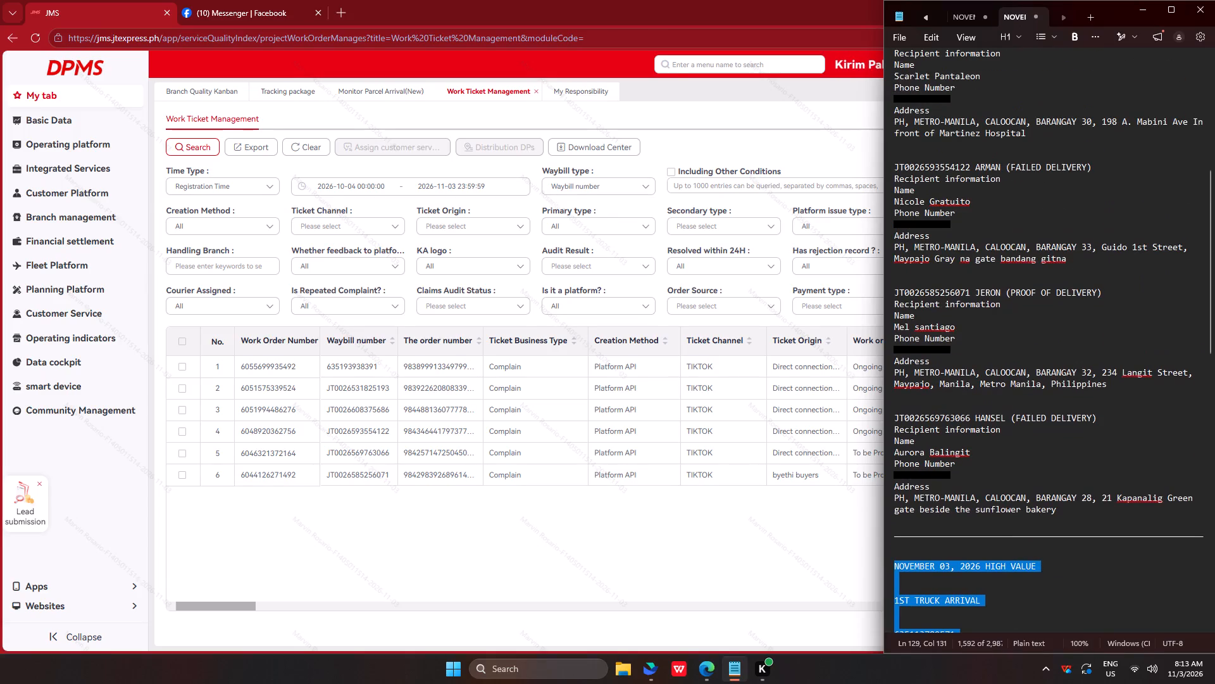
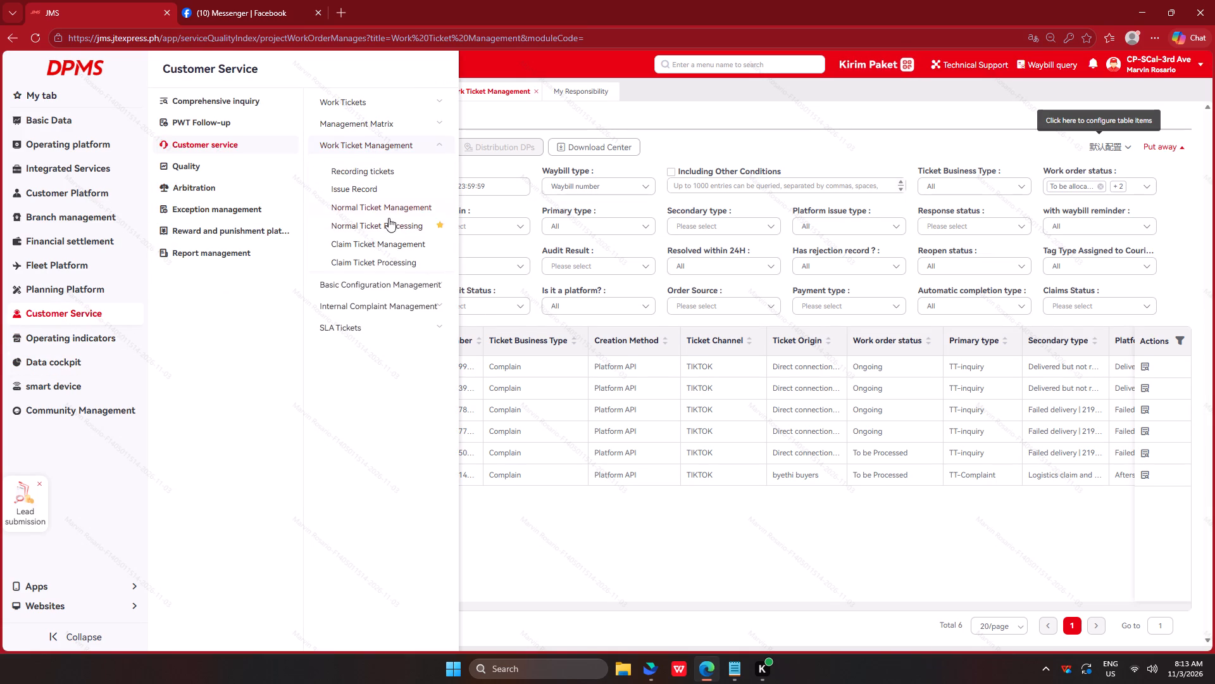
{"action": "left_click", "coordinate": [392, 221]}
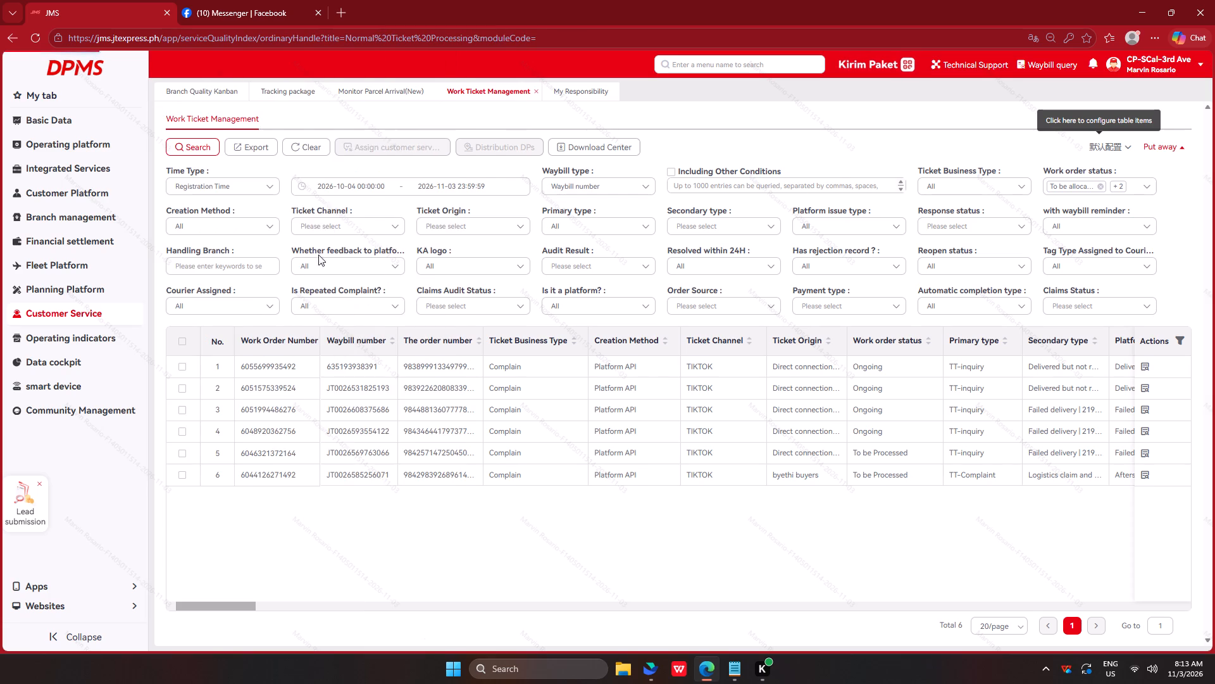
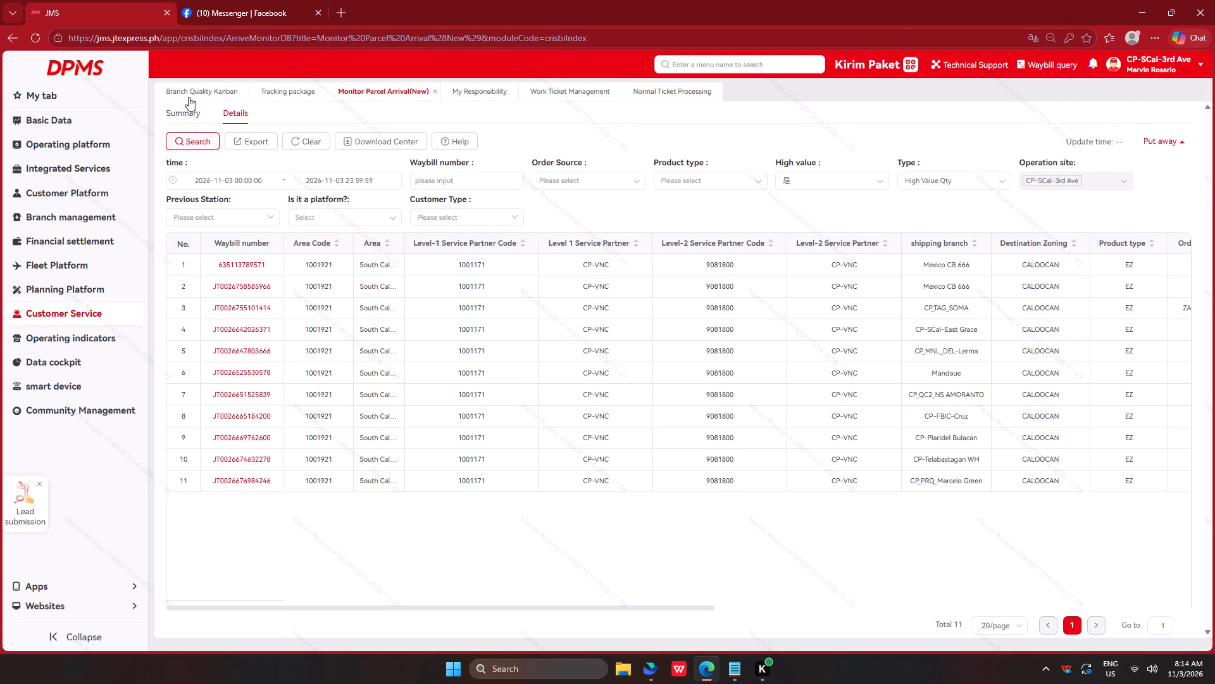
Refresh the parcel arrival monitoring summary for the branch for 2026-11-03.
{"action": "left_click", "coordinate": [186, 117]}
{"action": "left_click", "coordinate": [194, 147]}
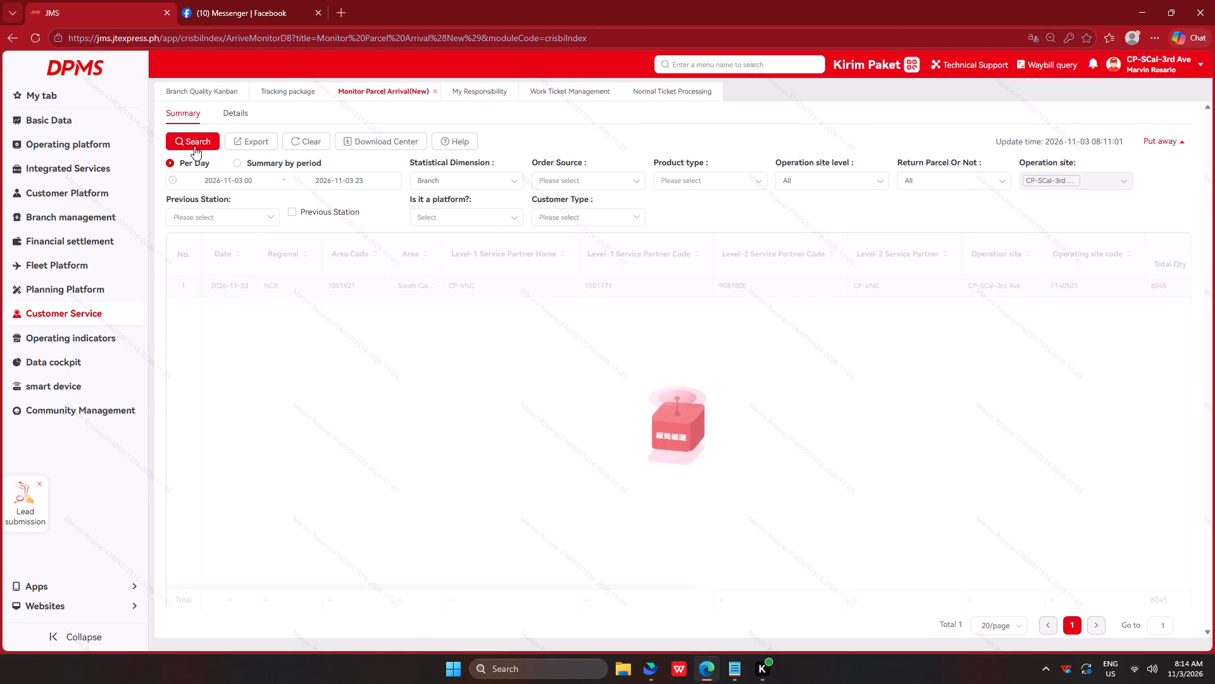
Empty the waybill query on the Tracking package page and start entering a waybill number beginning with JT.
{"action": "left_click", "coordinate": [300, 91]}
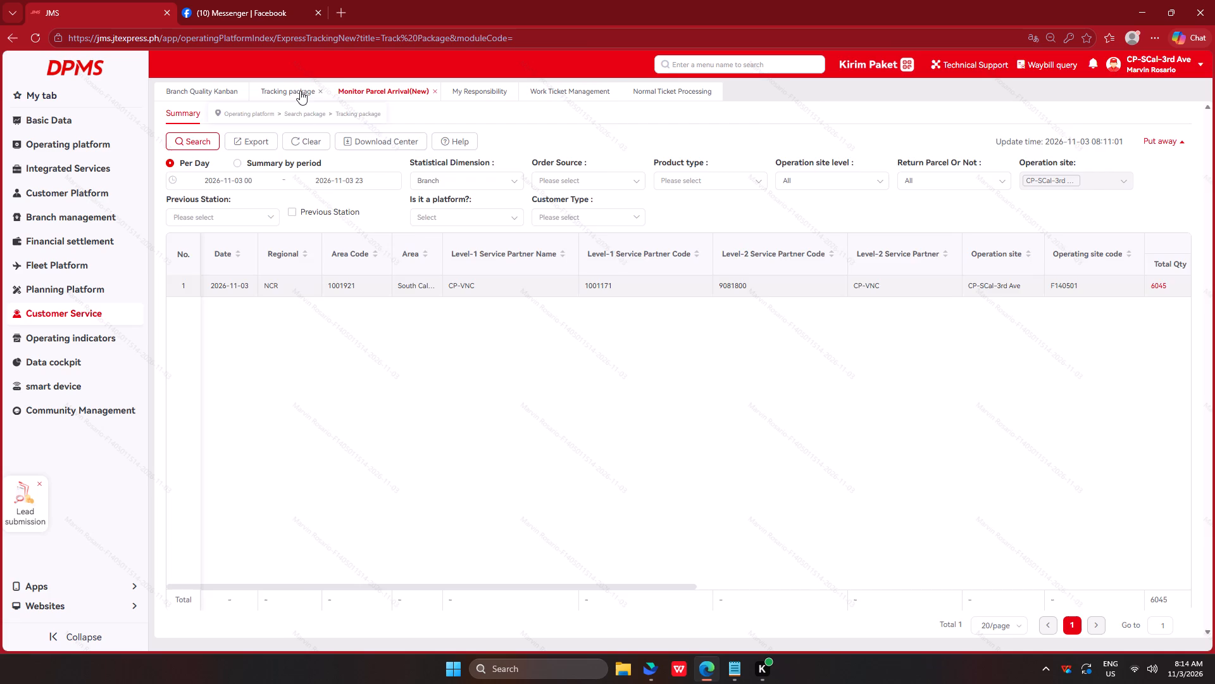
{"action": "left_click", "coordinate": [246, 212]}
{"action": "left_click", "coordinate": [234, 182]}
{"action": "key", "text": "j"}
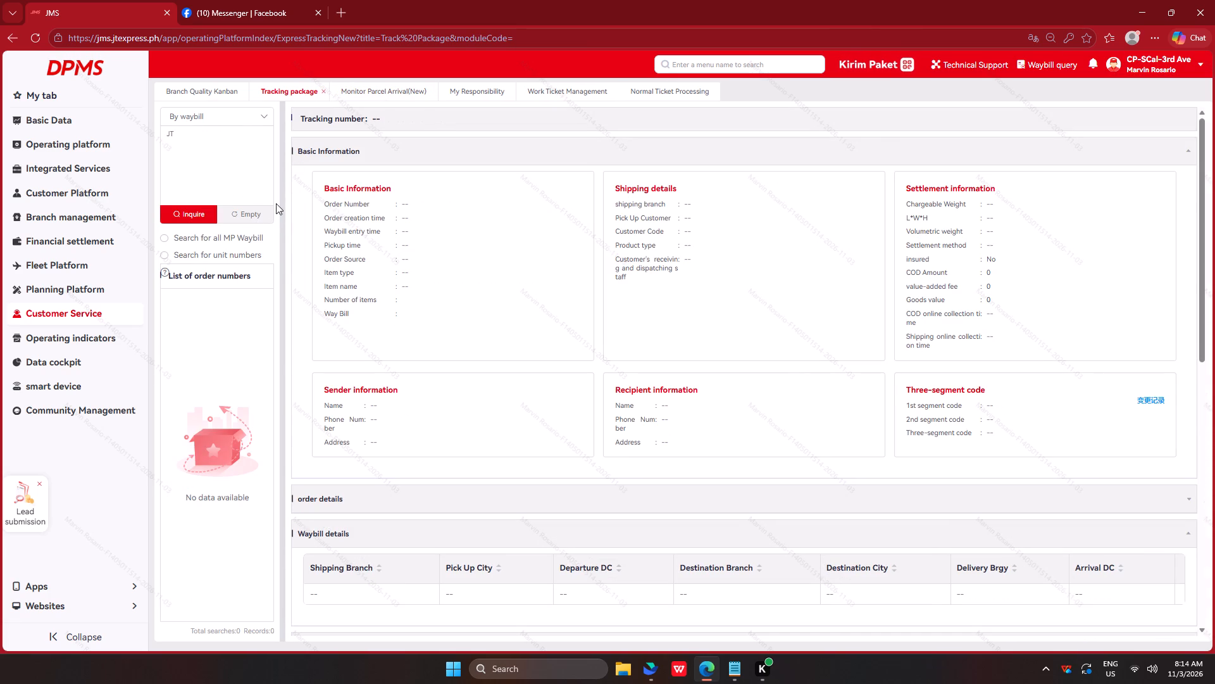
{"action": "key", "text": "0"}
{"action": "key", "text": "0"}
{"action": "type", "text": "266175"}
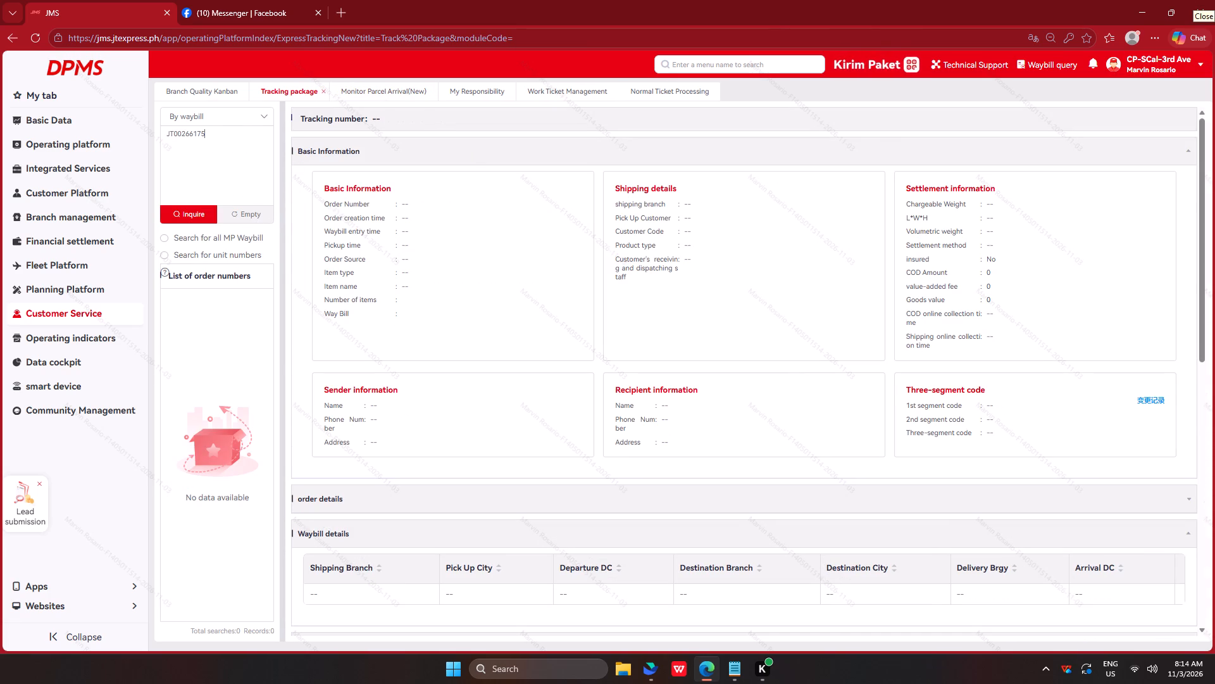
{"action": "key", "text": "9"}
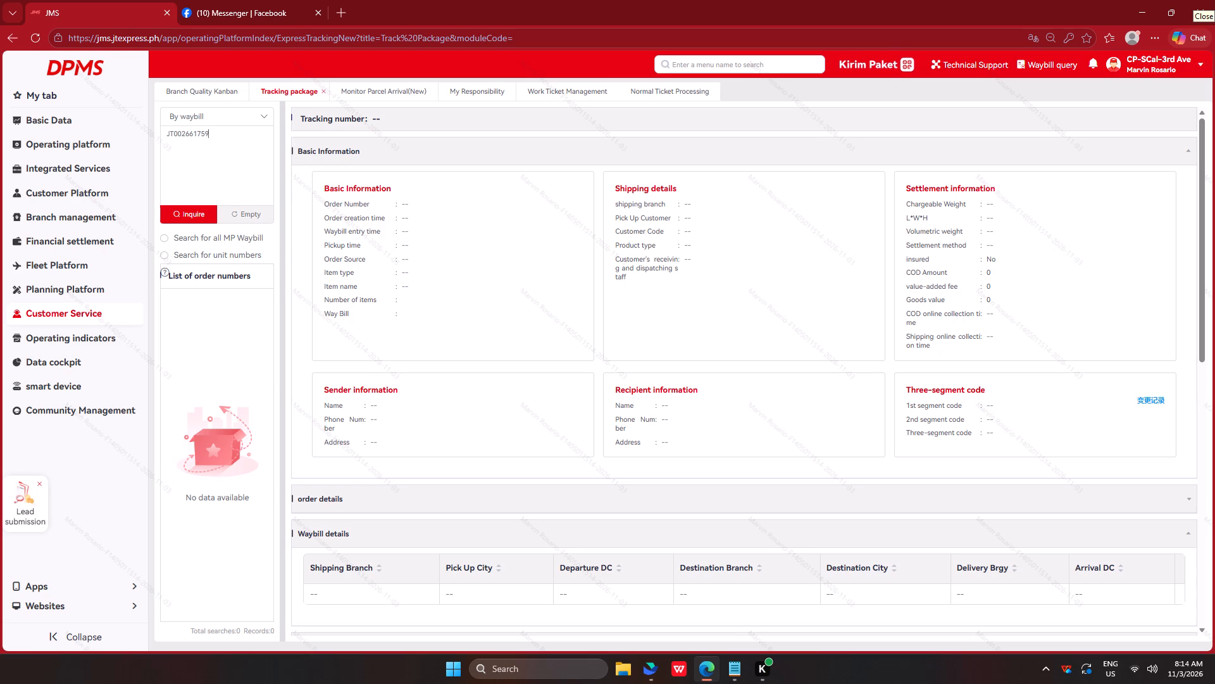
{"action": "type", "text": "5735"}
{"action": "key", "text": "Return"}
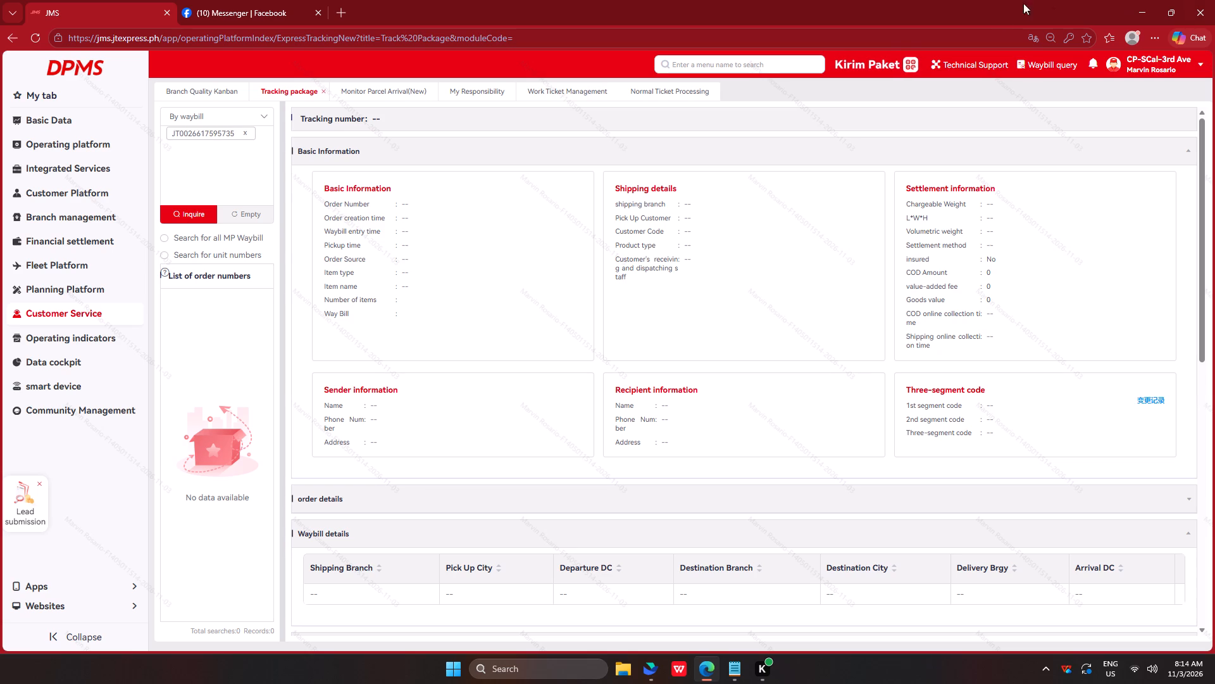
{"action": "left_click", "coordinate": [182, 213]}
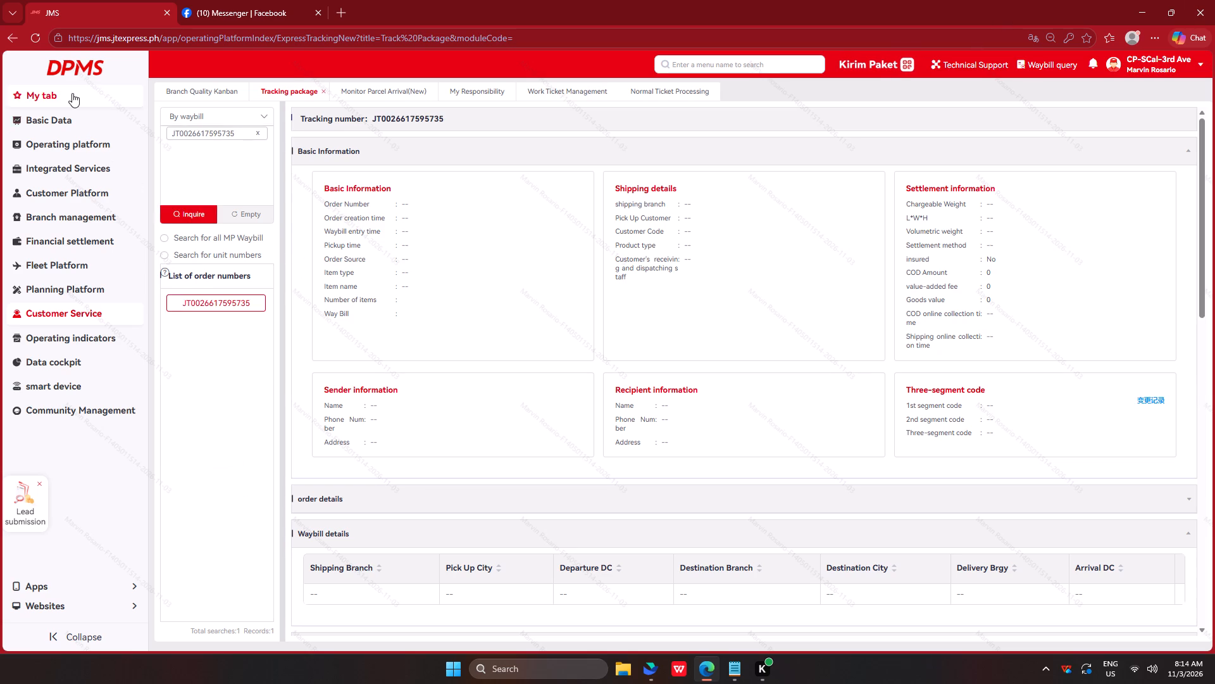
Open the SortingCode Search and Misroute Report pages from the saved favourites.
{"action": "left_click", "coordinate": [72, 93]}
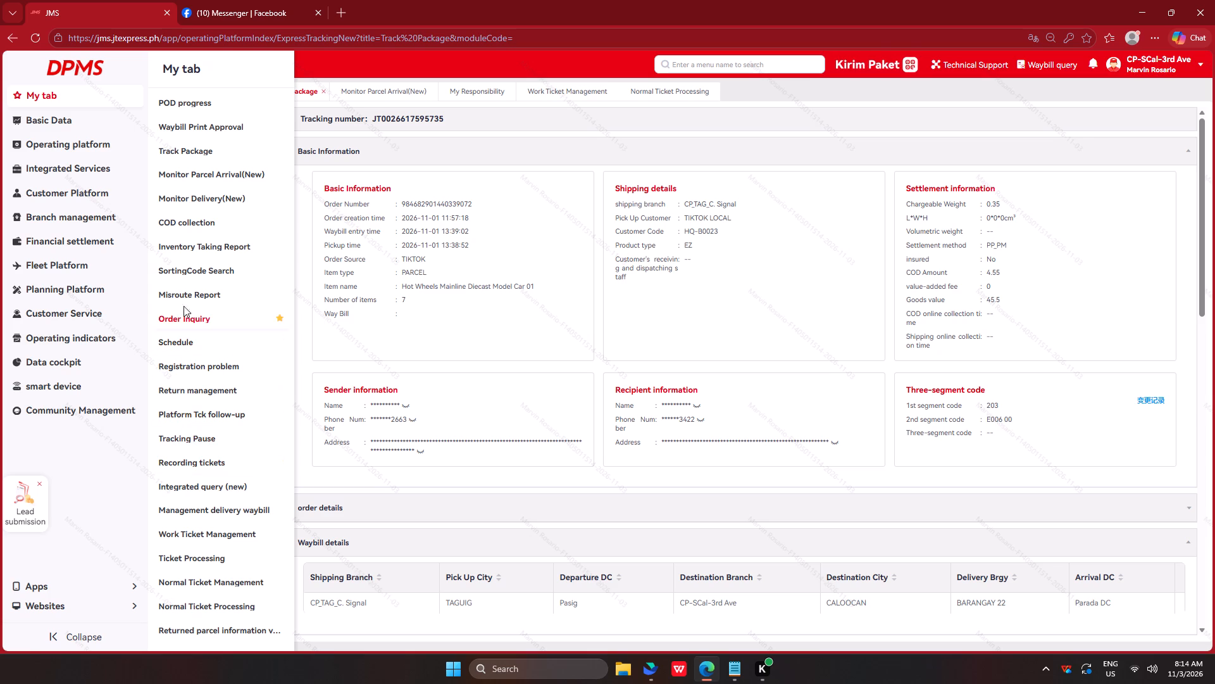
{"action": "left_click", "coordinate": [194, 273]}
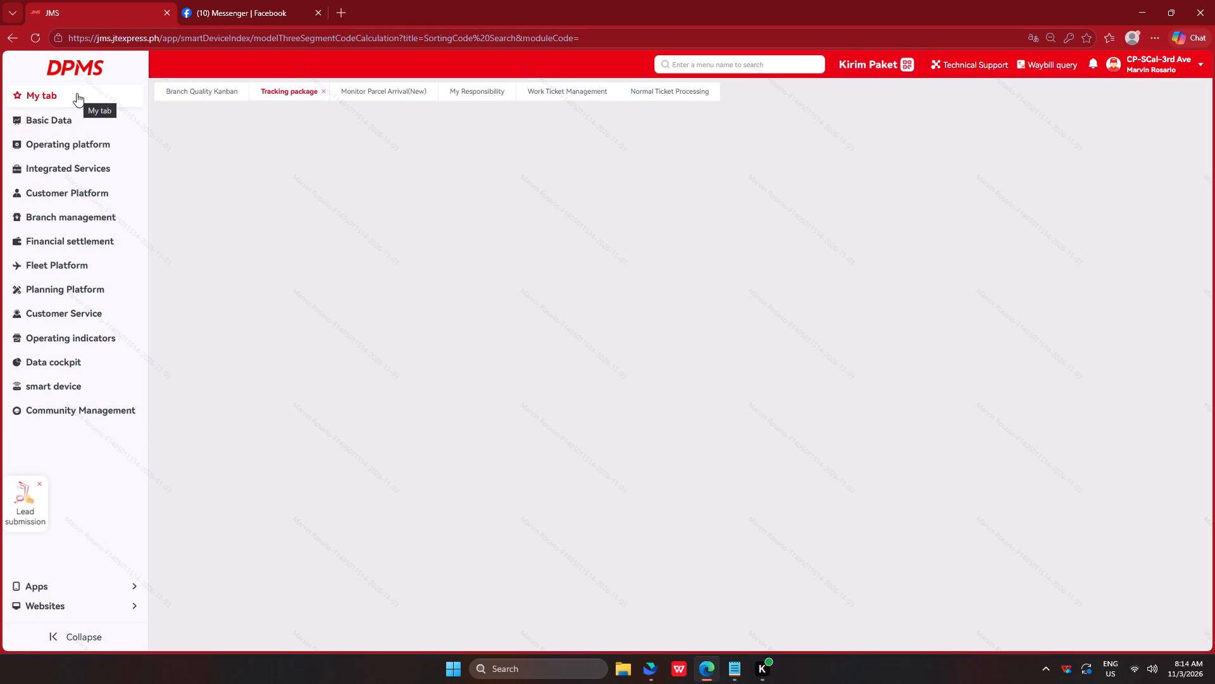
{"action": "left_click", "coordinate": [77, 93]}
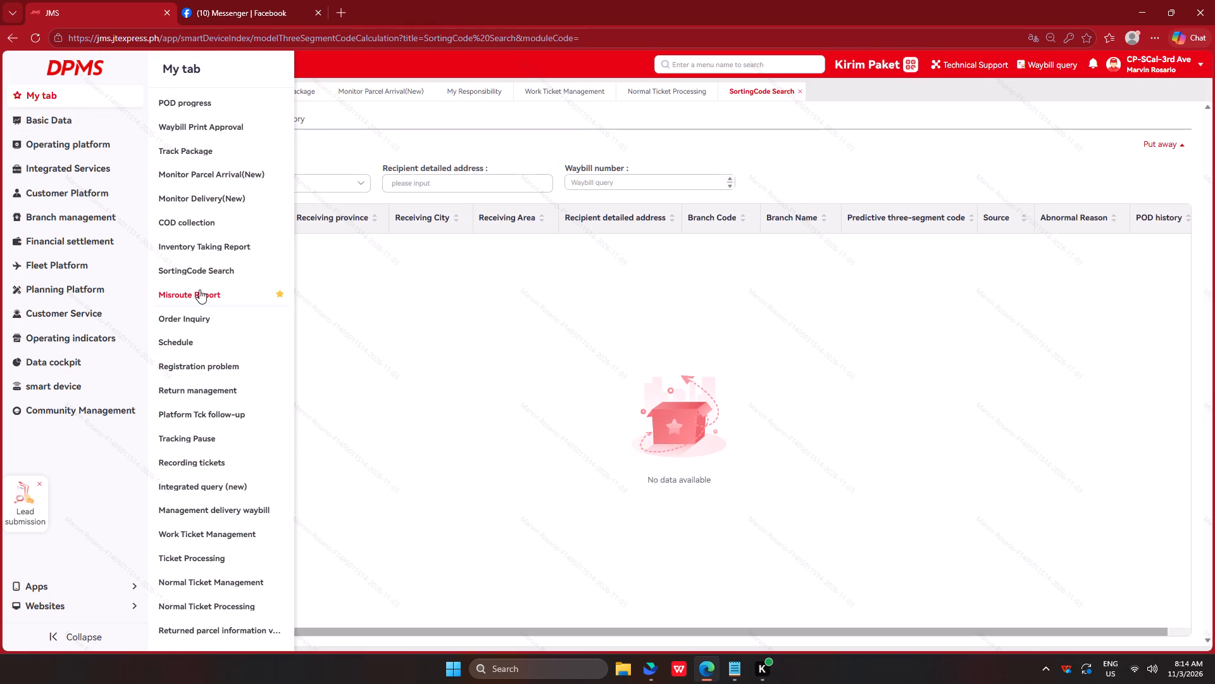
{"action": "left_click", "coordinate": [199, 289]}
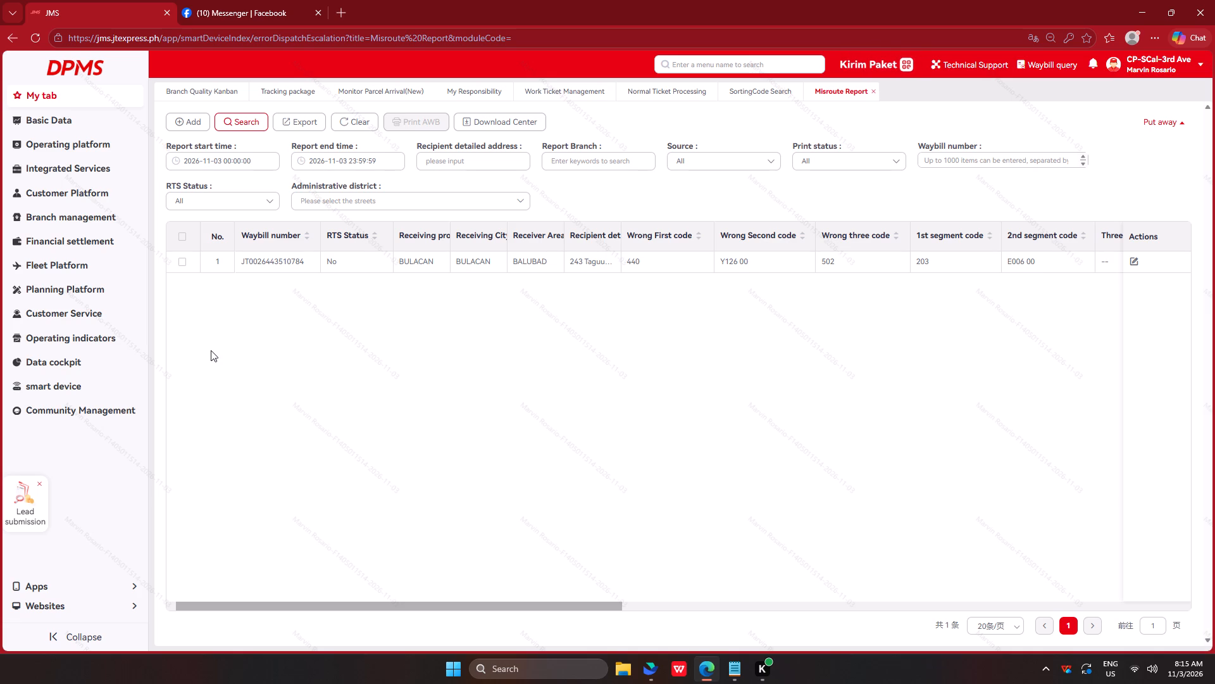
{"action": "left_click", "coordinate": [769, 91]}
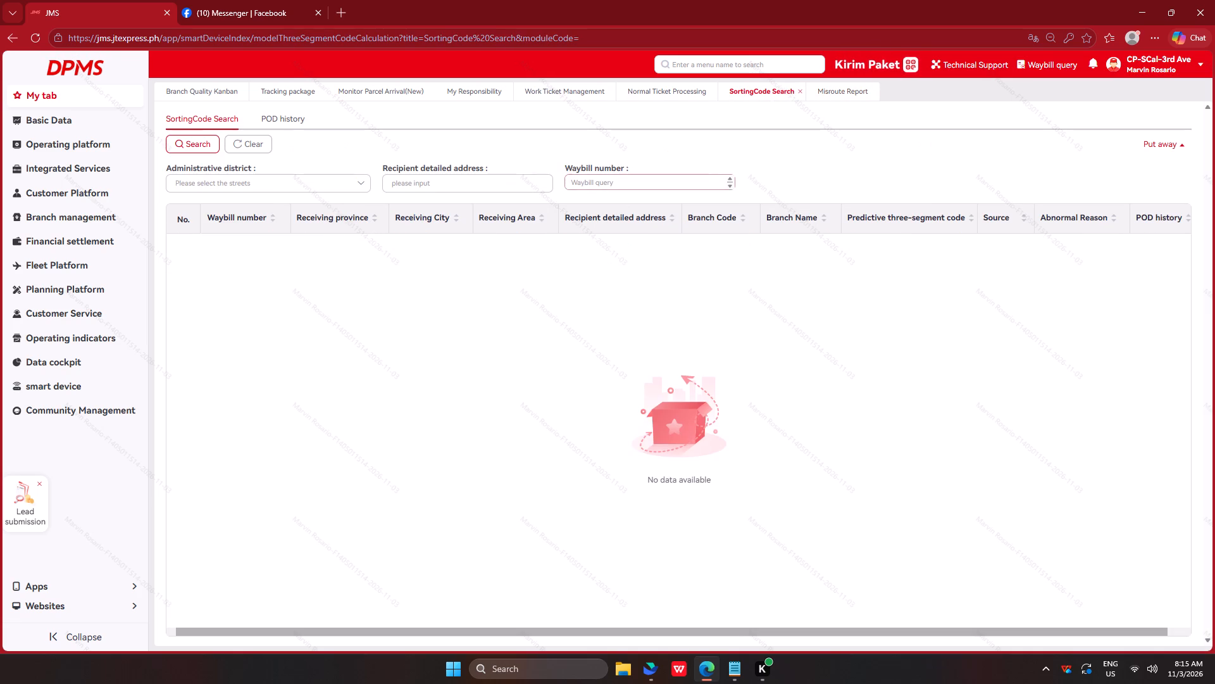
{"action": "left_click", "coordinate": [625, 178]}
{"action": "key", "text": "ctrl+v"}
{"action": "left_click", "coordinate": [295, 92]}
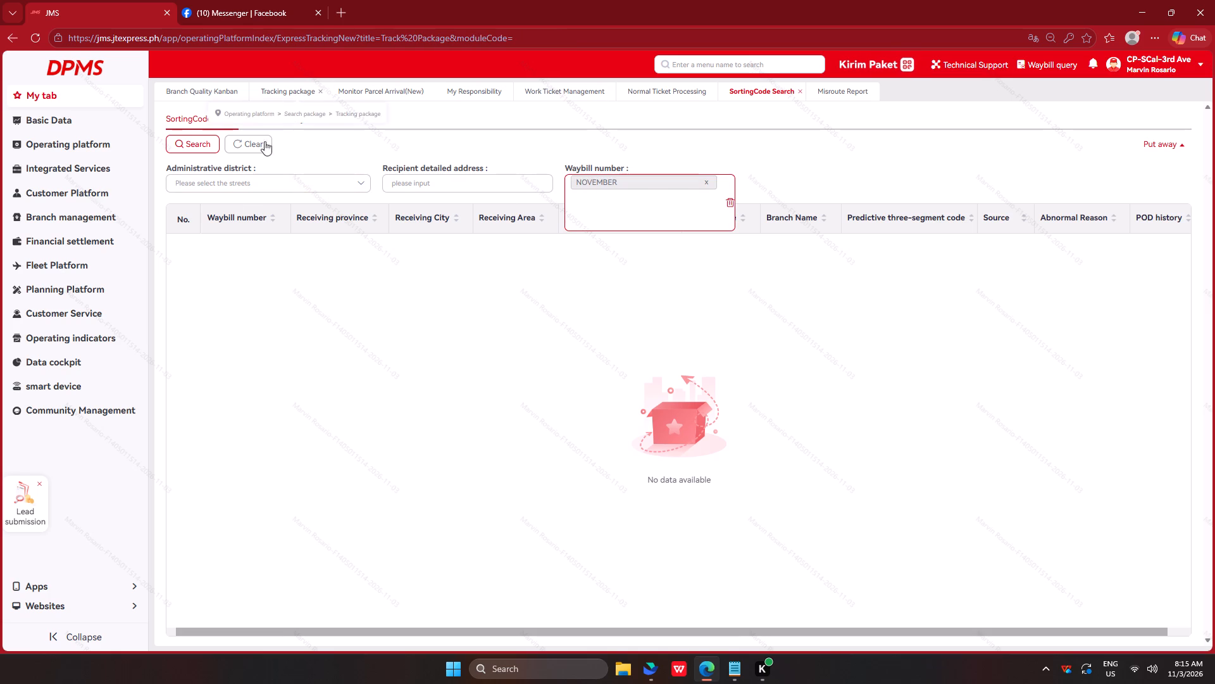
{"action": "double_click", "coordinate": [213, 301]}
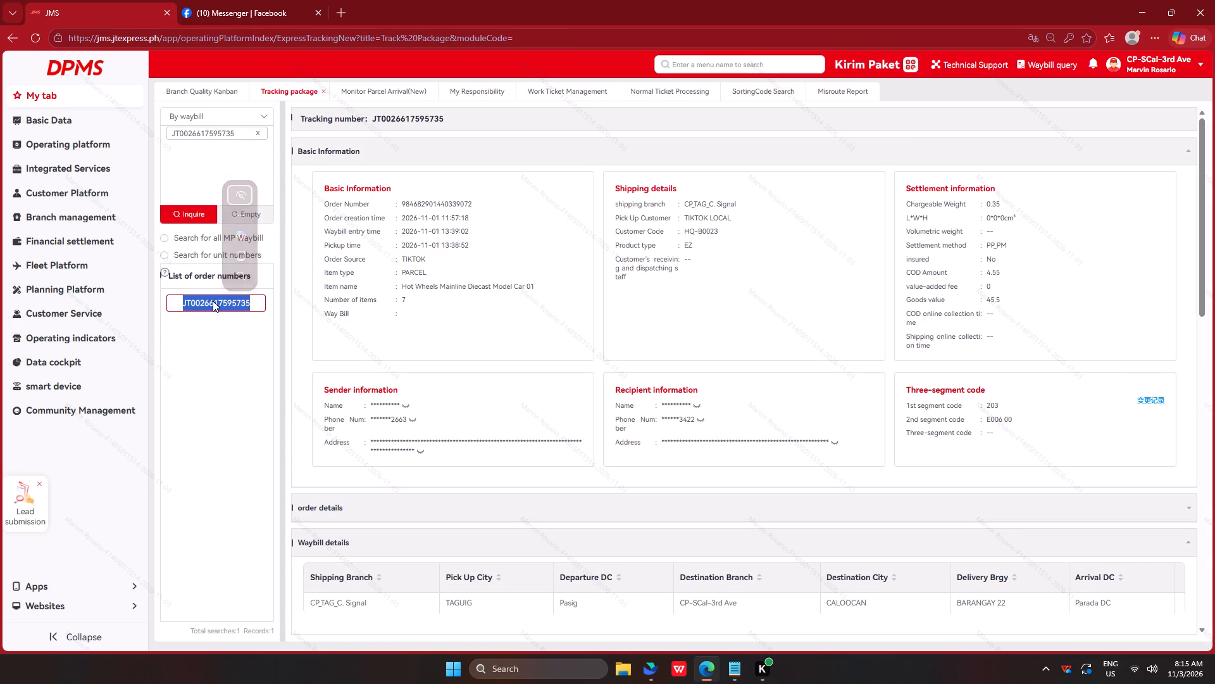
{"action": "key", "text": "ctrl+c"}
{"action": "key", "text": "ctrl+c"}
{"action": "key", "text": "ctrl+c"}
{"action": "key", "text": "ctrl+c"}
{"action": "key", "text": "ctrl+c"}
{"action": "left_click", "coordinate": [781, 89]}
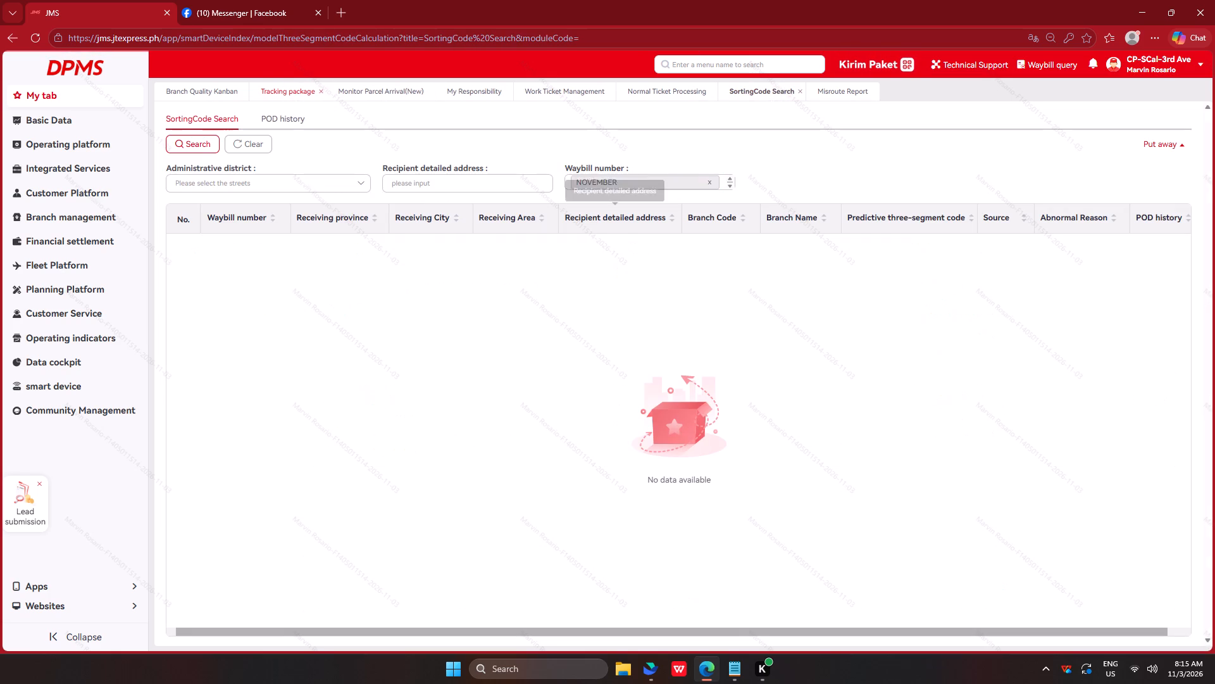
{"action": "left_click", "coordinate": [721, 182]}
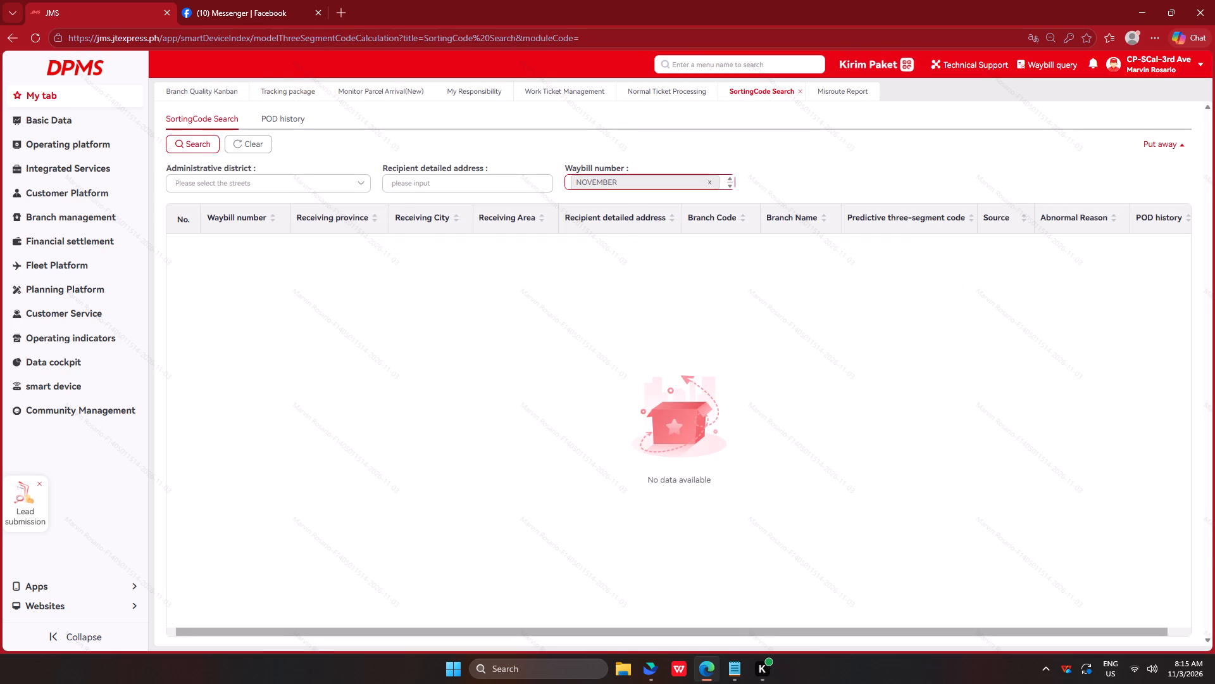
{"action": "left_click", "coordinate": [728, 201]}
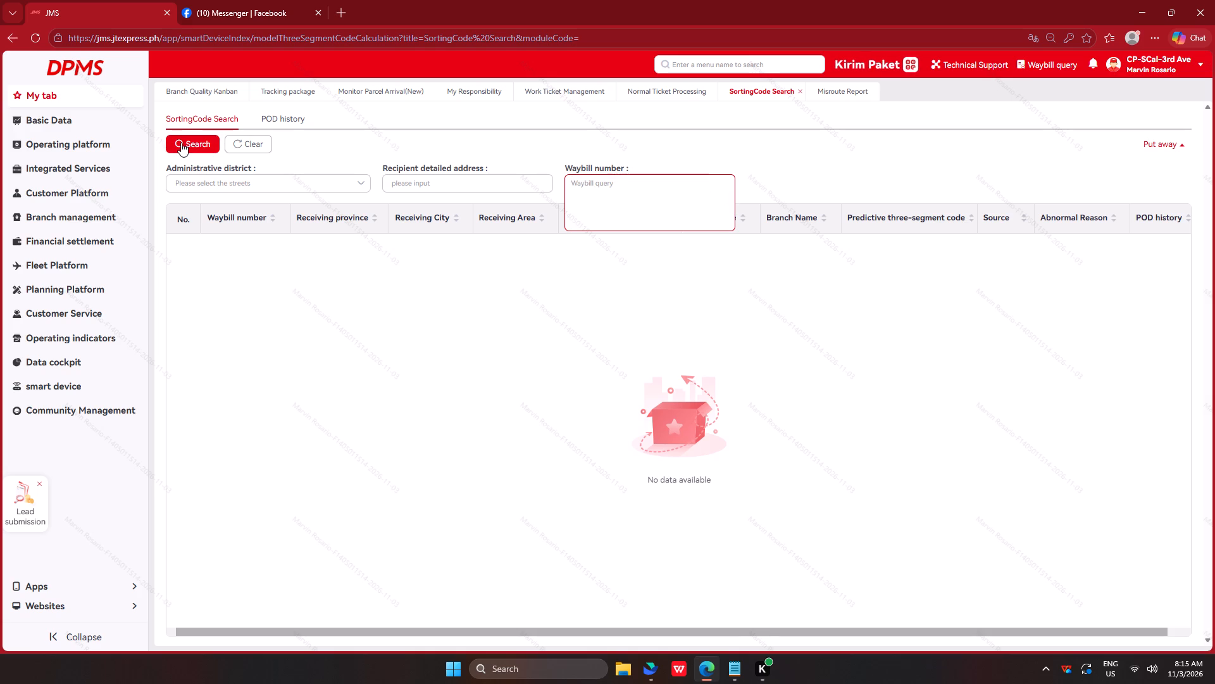
{"action": "left_click", "coordinate": [181, 142]}
{"action": "left_click", "coordinate": [666, 183]}
{"action": "key", "text": "ctrl+v"}
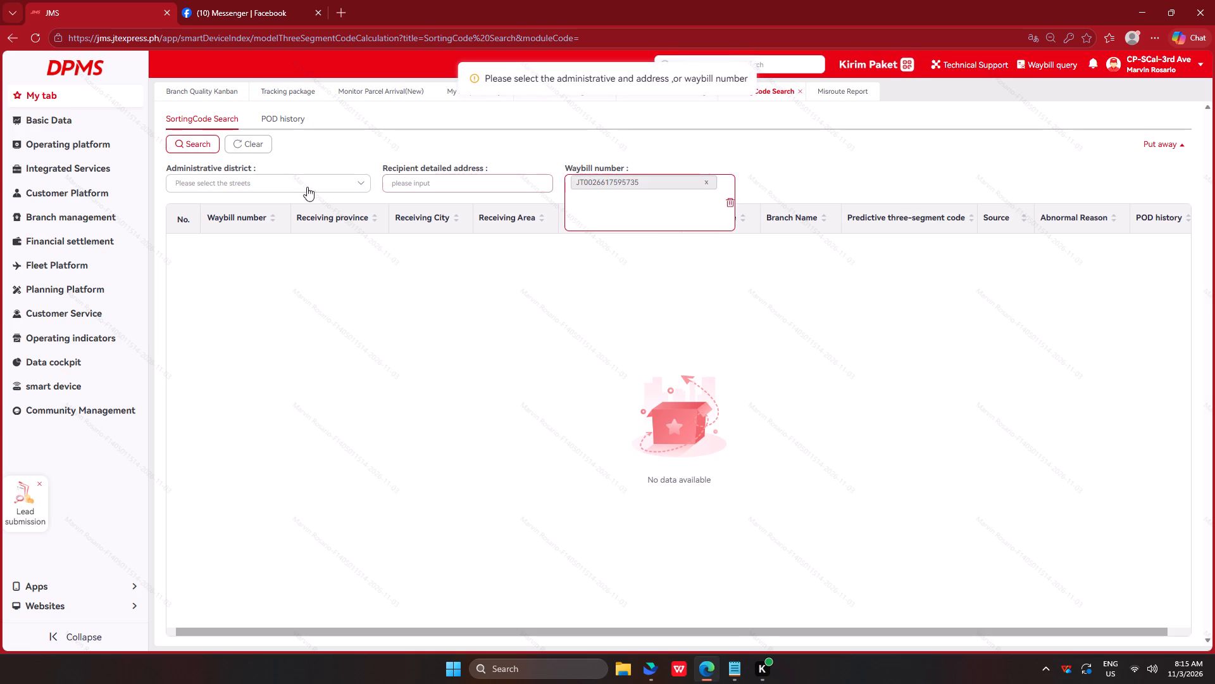
{"action": "left_click", "coordinate": [197, 146]}
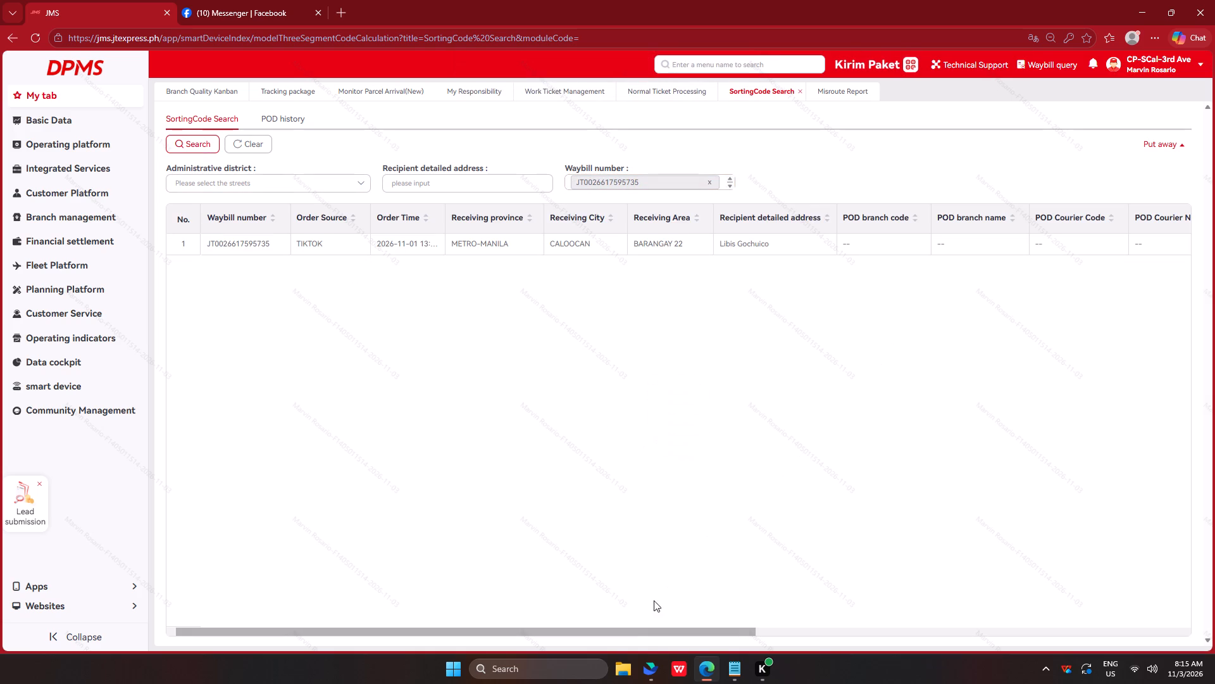
Open the waybill's POD history and examine which branches and segment codes served the similar recipient addresses.
{"action": "left_click_drag", "start_coordinate": [652, 631], "coordinate": [1214, 600]}
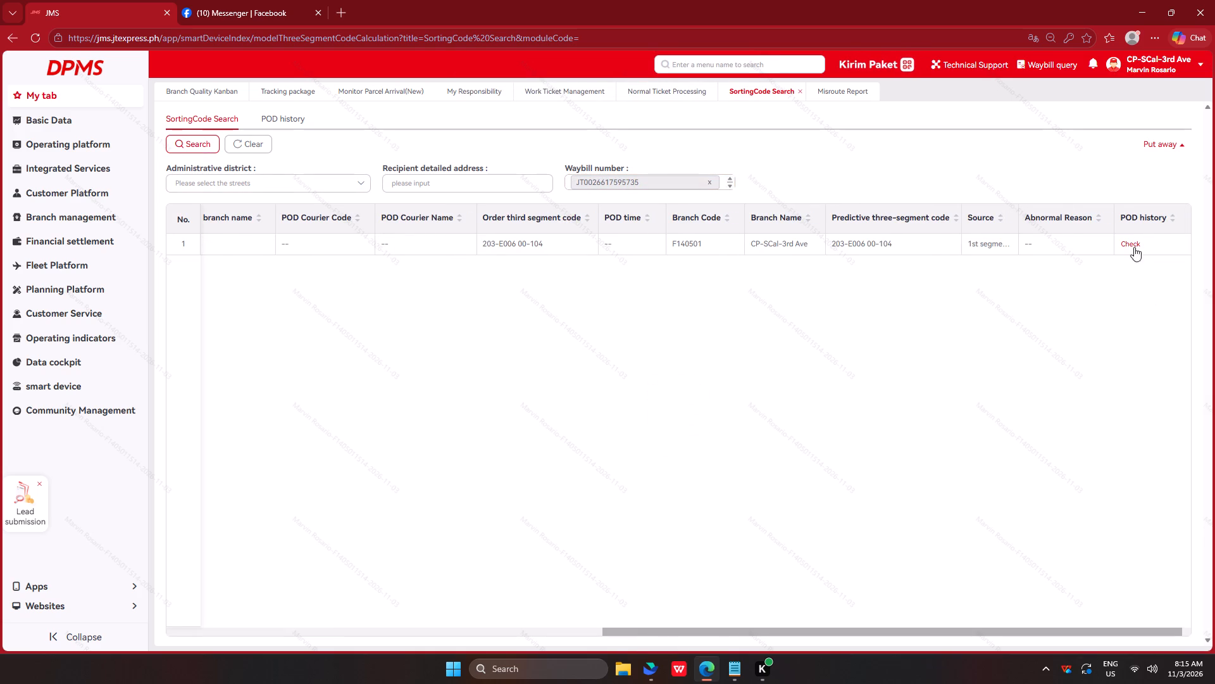
{"action": "left_click", "coordinate": [1131, 242]}
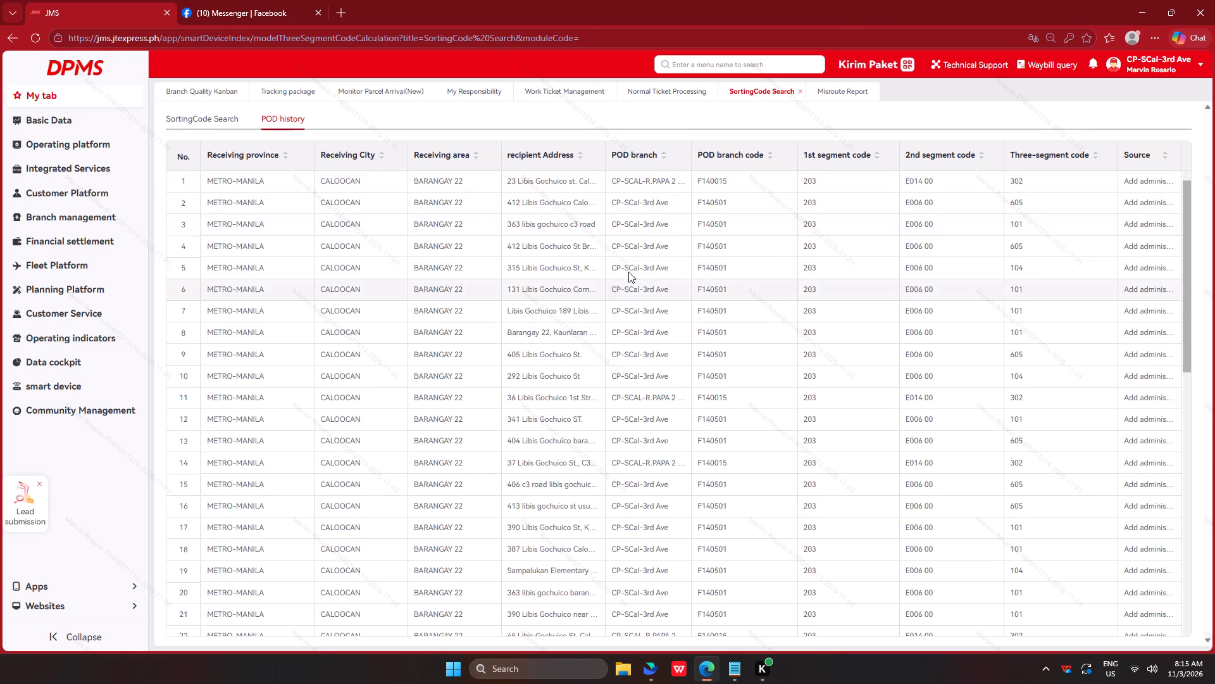
{"action": "scroll", "coordinate": [661, 196], "scroll_direction": "down", "scroll_amount": 6}
{"action": "scroll", "coordinate": [657, 270], "scroll_direction": "down", "scroll_amount": 5}
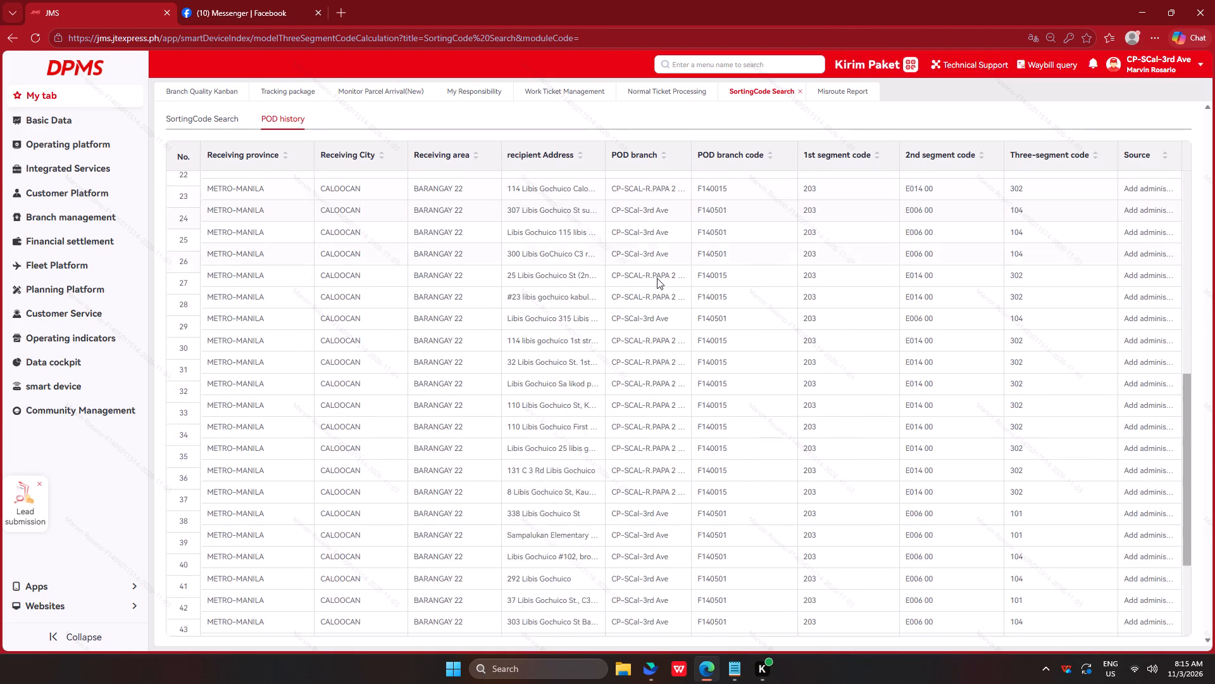
{"action": "scroll", "coordinate": [657, 278], "scroll_direction": "down", "scroll_amount": 7}
{"action": "scroll", "coordinate": [665, 408], "scroll_direction": "up", "scroll_amount": 20}
{"action": "scroll", "coordinate": [665, 408], "scroll_direction": "up", "scroll_amount": 1}
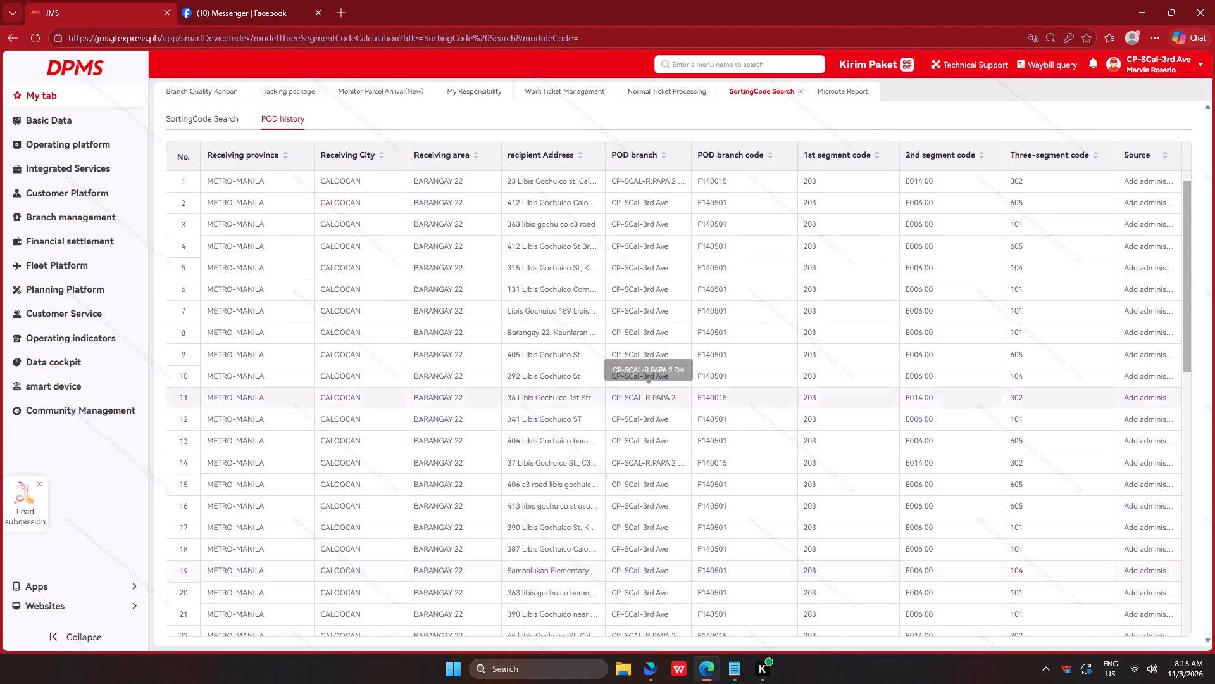
{"action": "scroll", "coordinate": [671, 399], "scroll_direction": "up", "scroll_amount": 4}
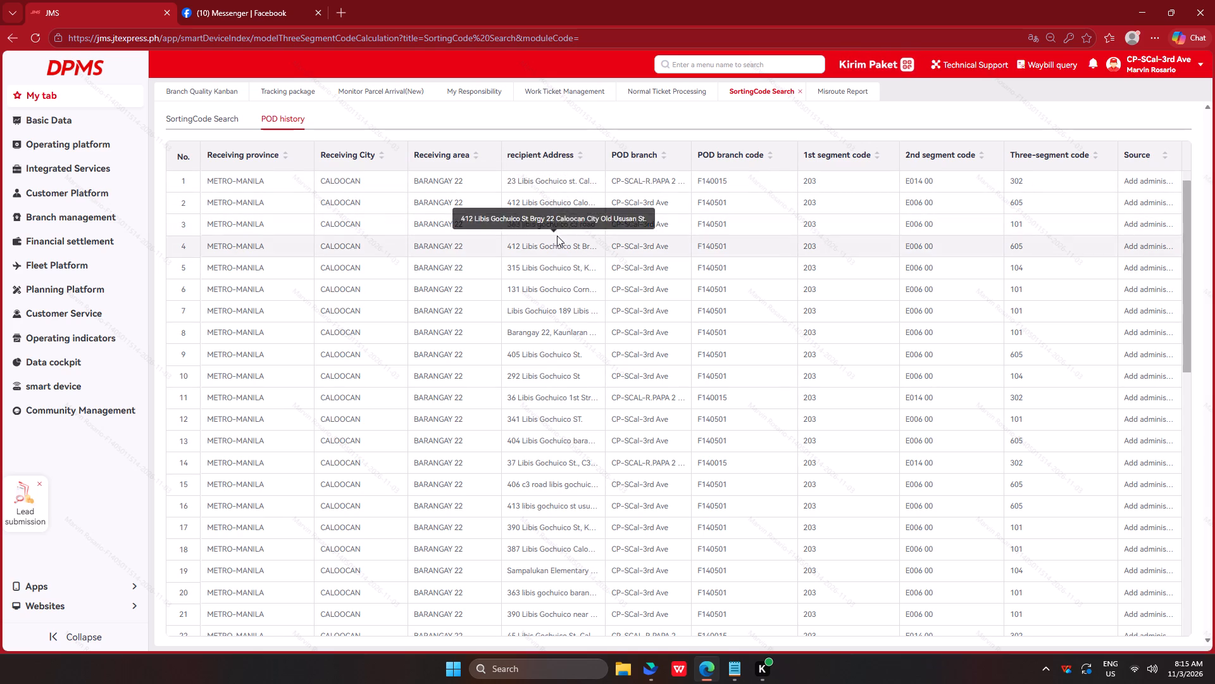
{"action": "left_click", "coordinate": [290, 91]}
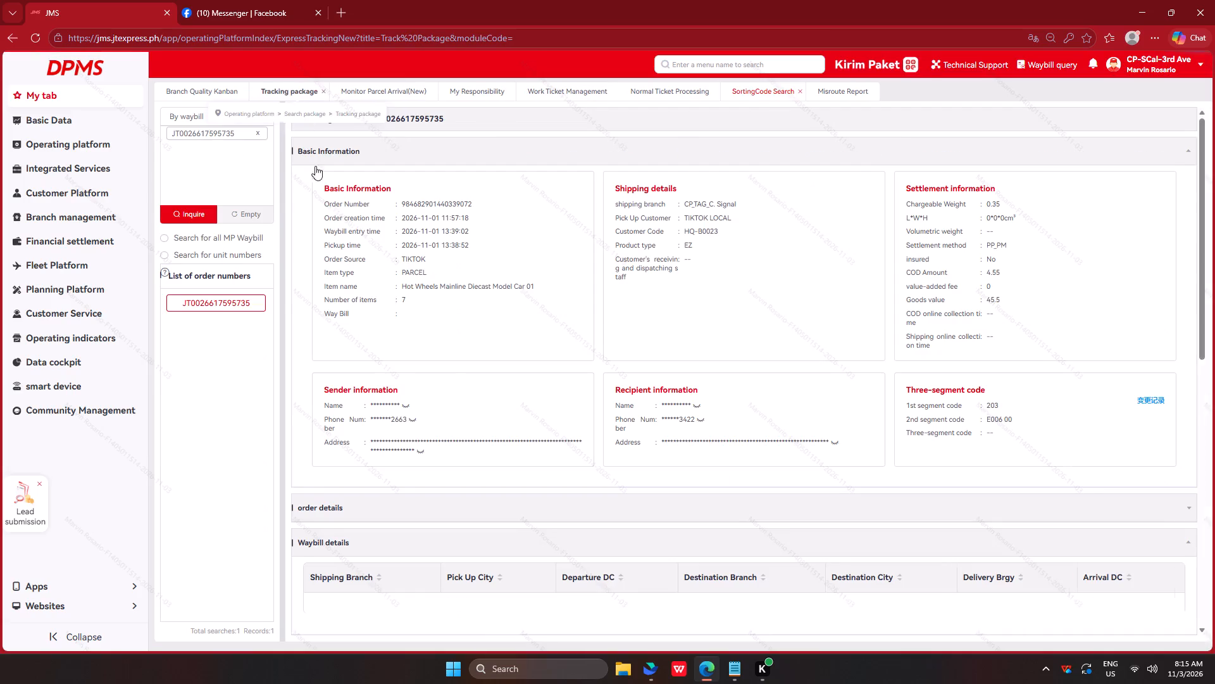
{"action": "left_click", "coordinate": [255, 215]}
{"action": "left_click", "coordinate": [243, 172]}
{"action": "key", "text": "ctrl+v"}
{"action": "left_click", "coordinate": [199, 209]}
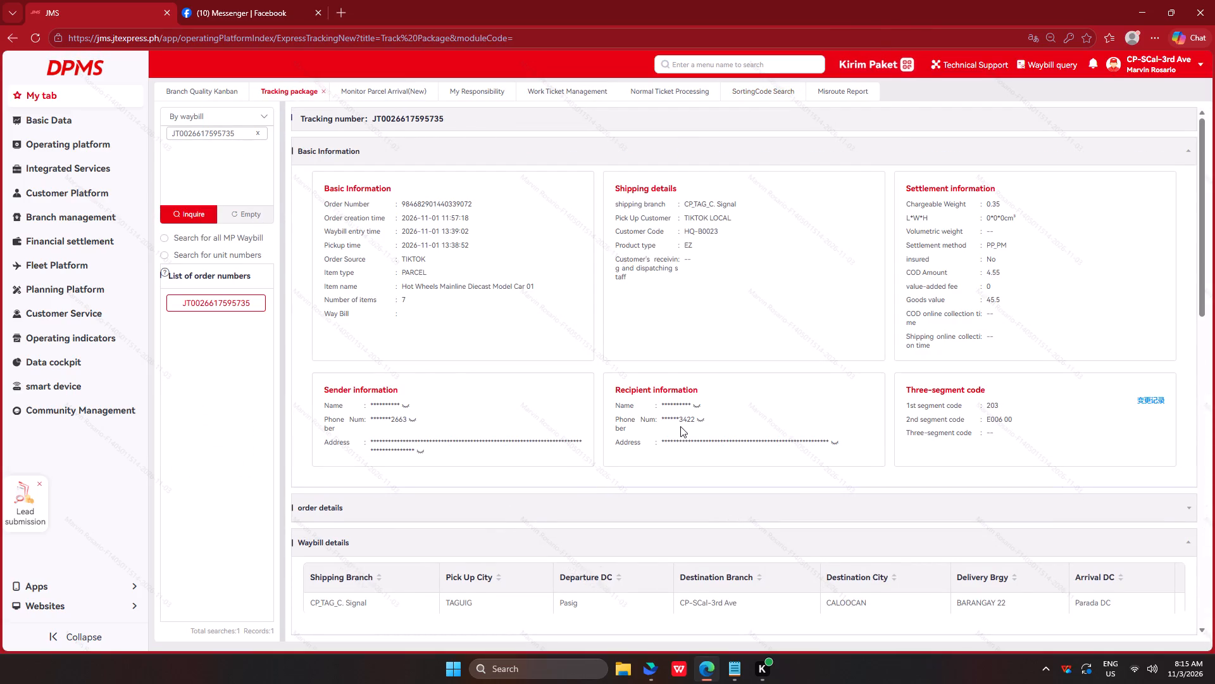
Reveal the recipient's phone number in the waybill's recipient information and copy it.
{"action": "left_click", "coordinate": [705, 417]}
{"action": "double_click", "coordinate": [692, 421]}
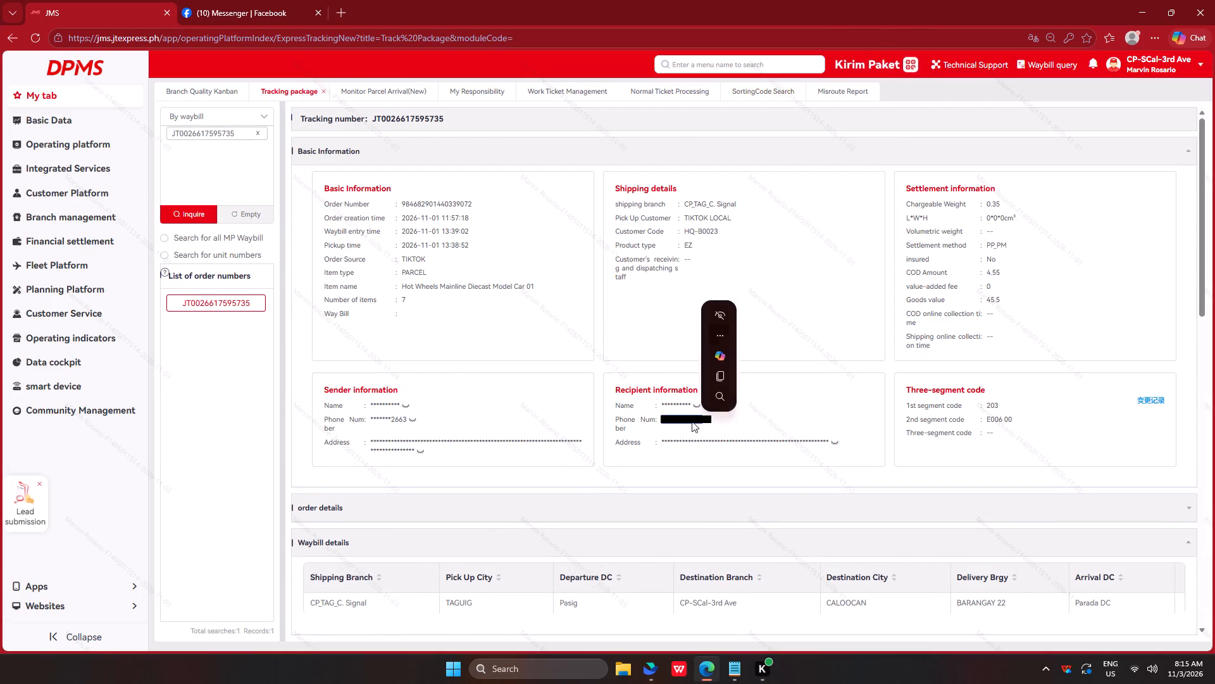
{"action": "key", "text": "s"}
{"action": "key", "text": "ctrl+c"}
{"action": "key", "text": "ctrl+c"}
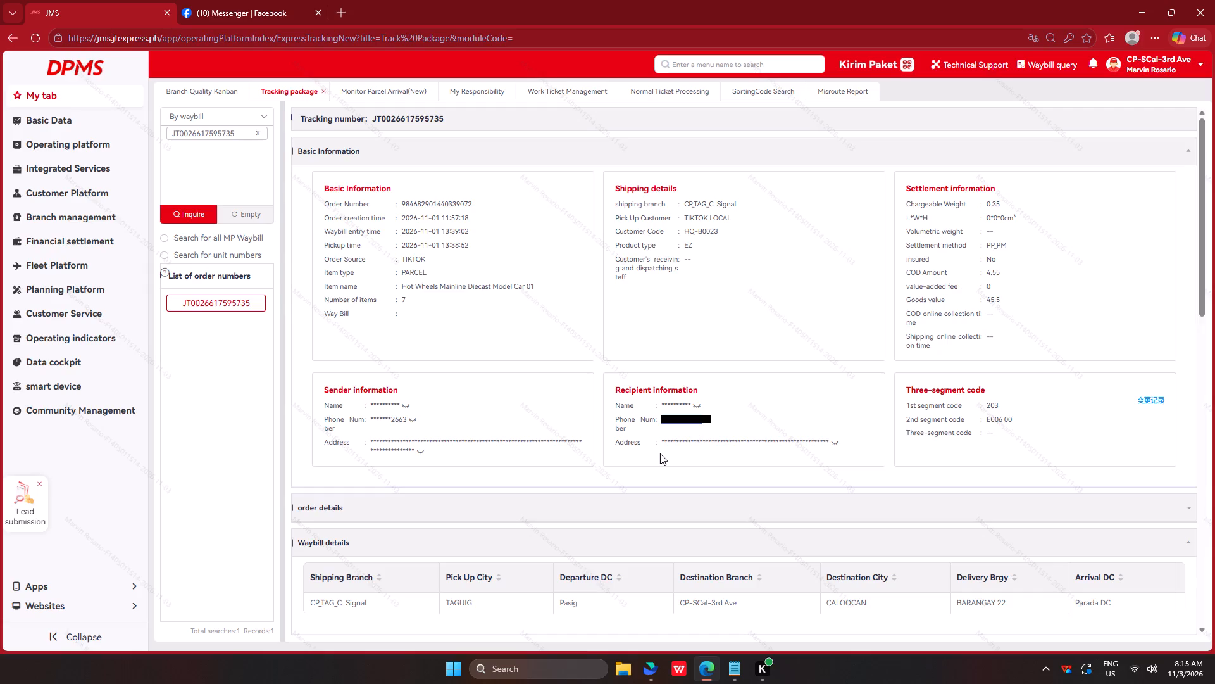
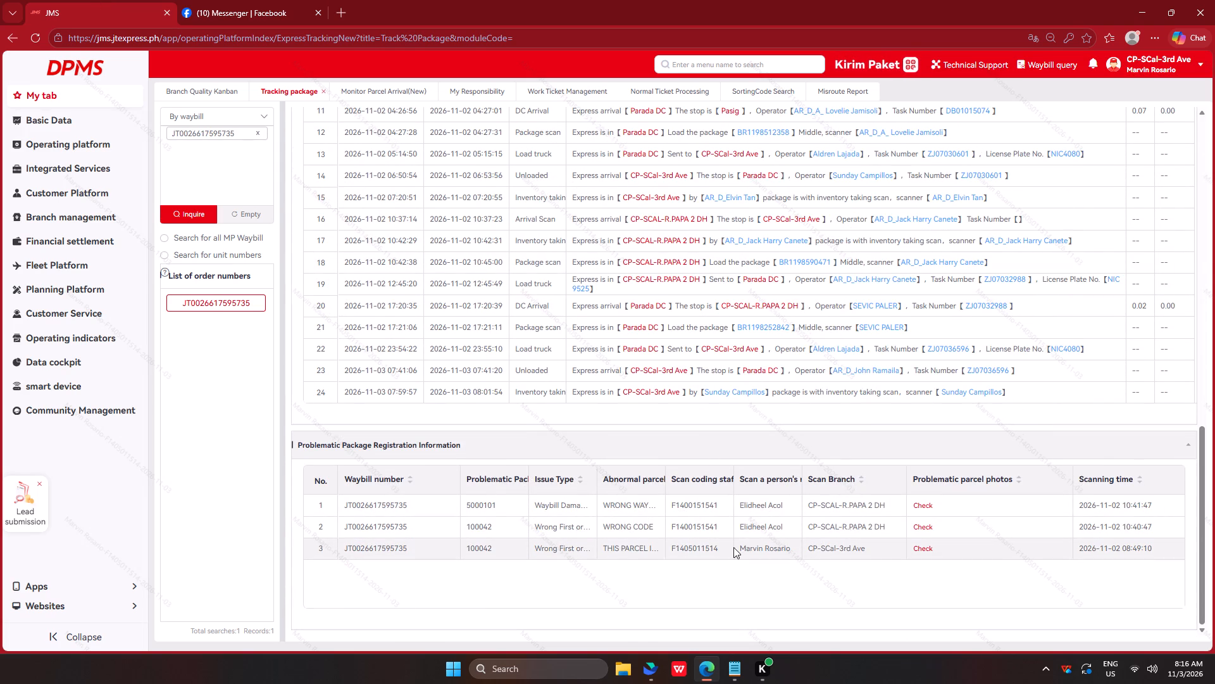
{"action": "left_click", "coordinate": [928, 548]}
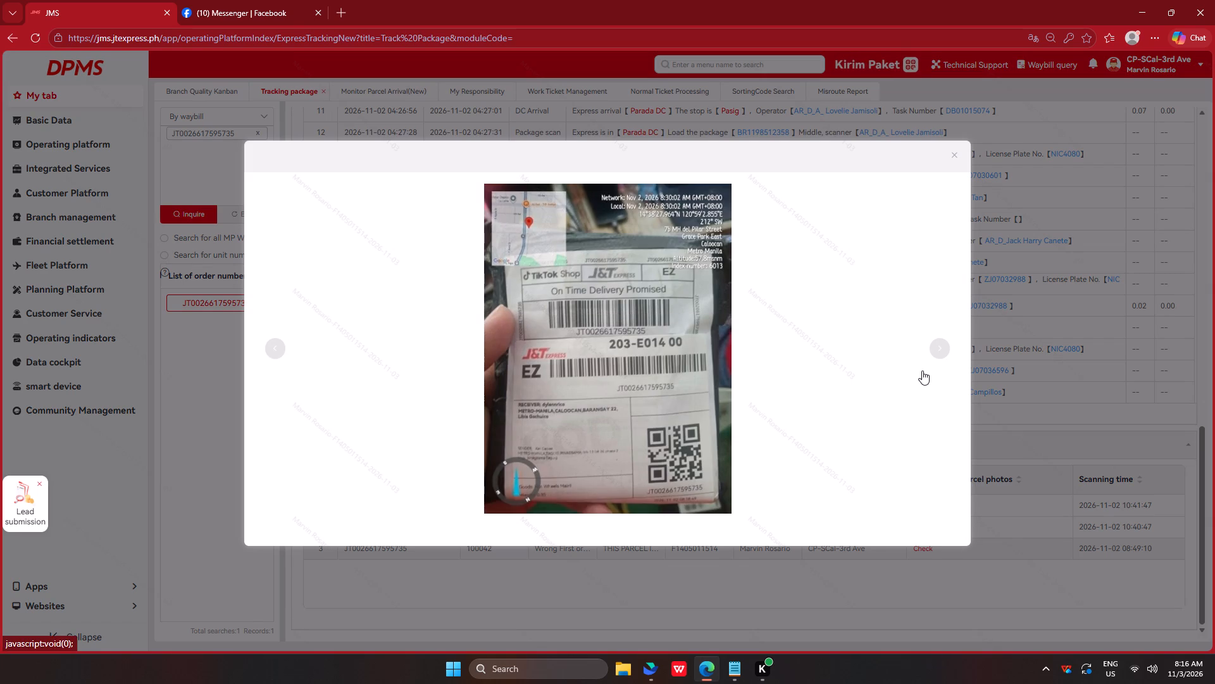
{"action": "left_click", "coordinate": [938, 342]}
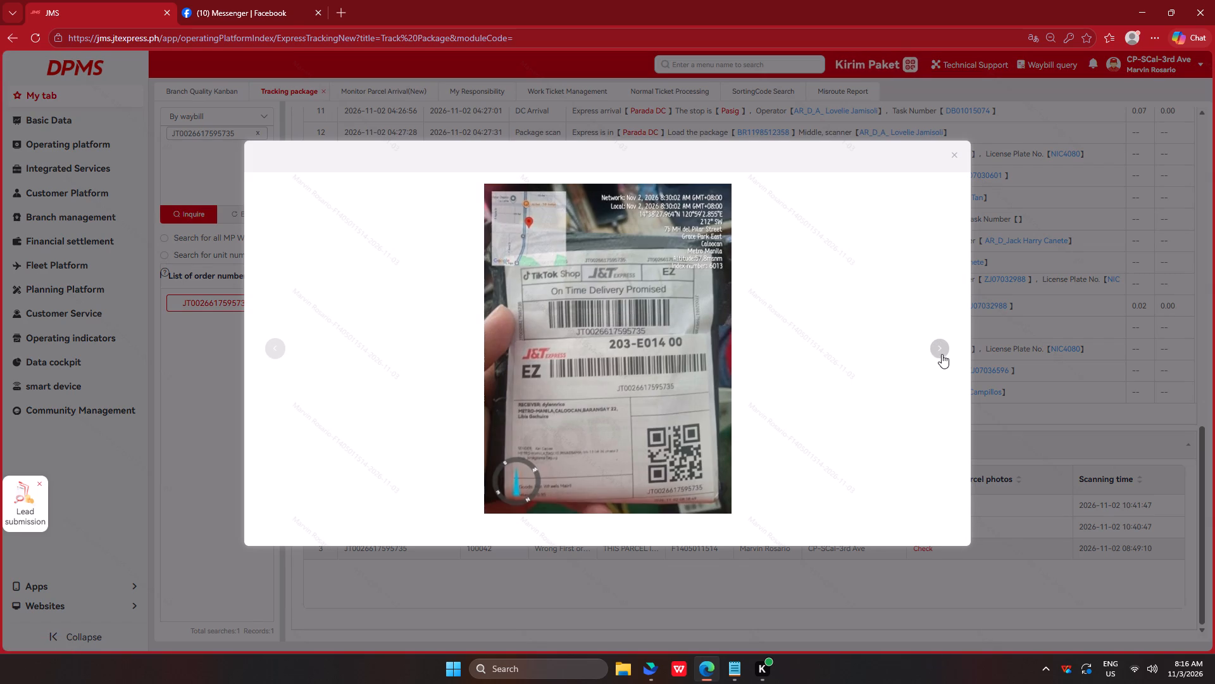
{"action": "left_click", "coordinate": [941, 353]}
{"action": "left_click", "coordinate": [956, 157]}
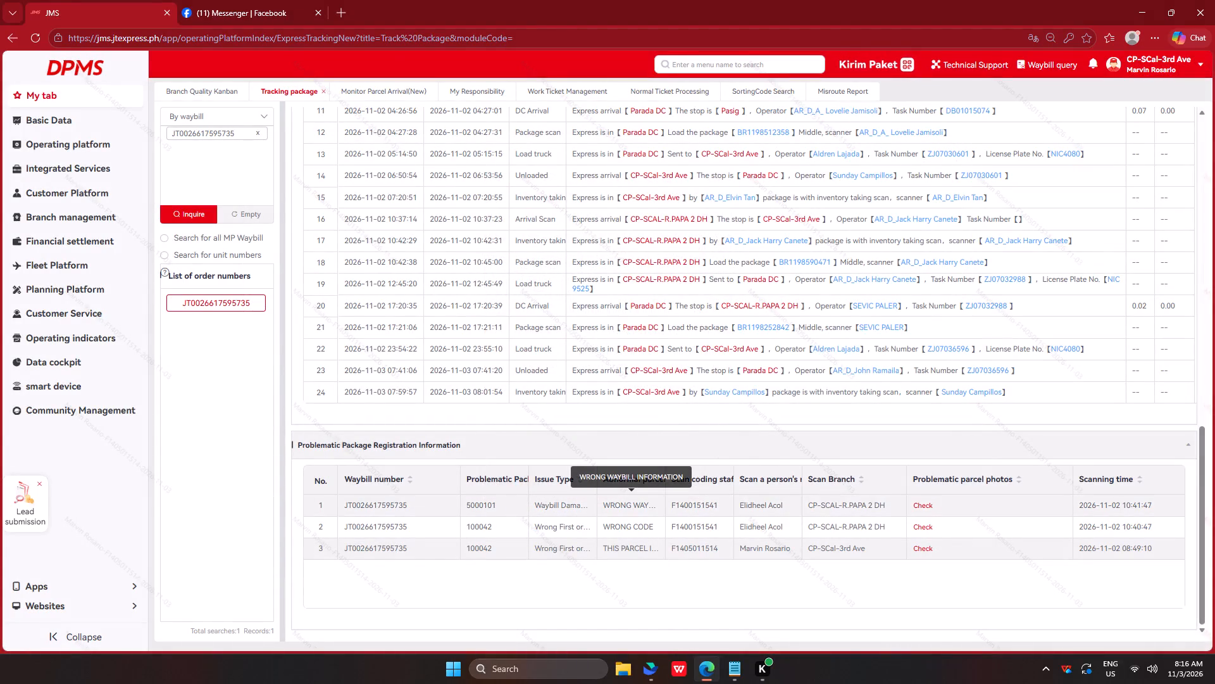
Replace the tracked waybill with the copied number and query its tracking record.
{"action": "left_click", "coordinate": [234, 213]}
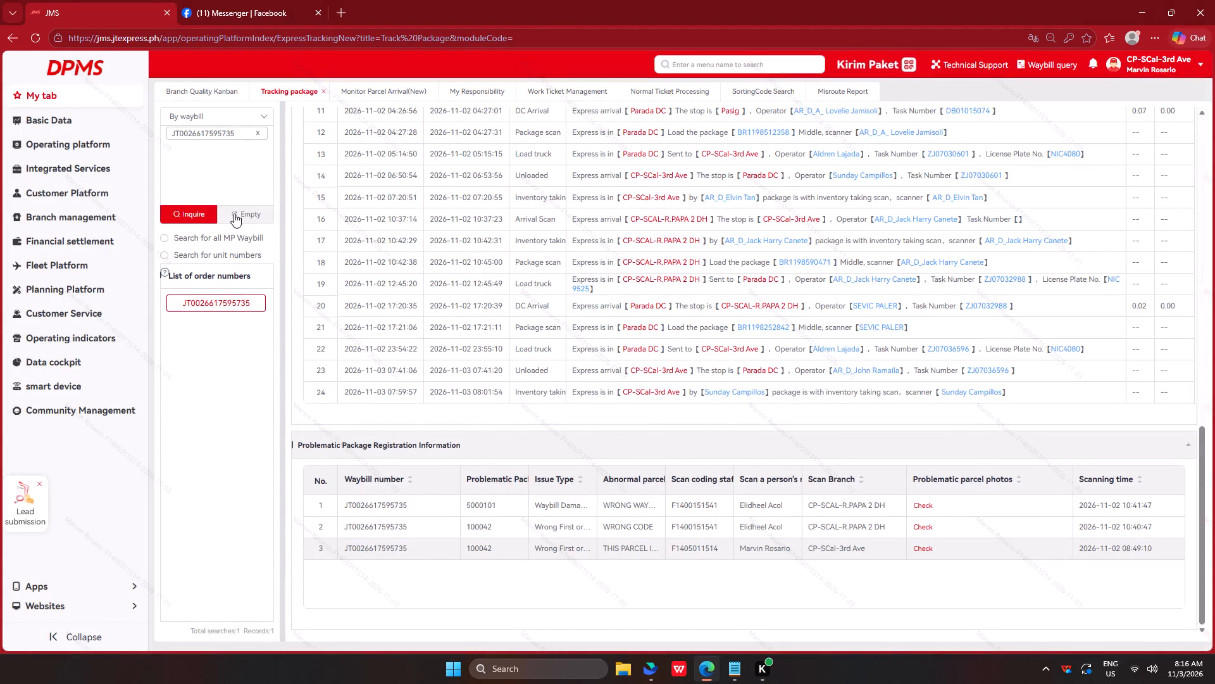
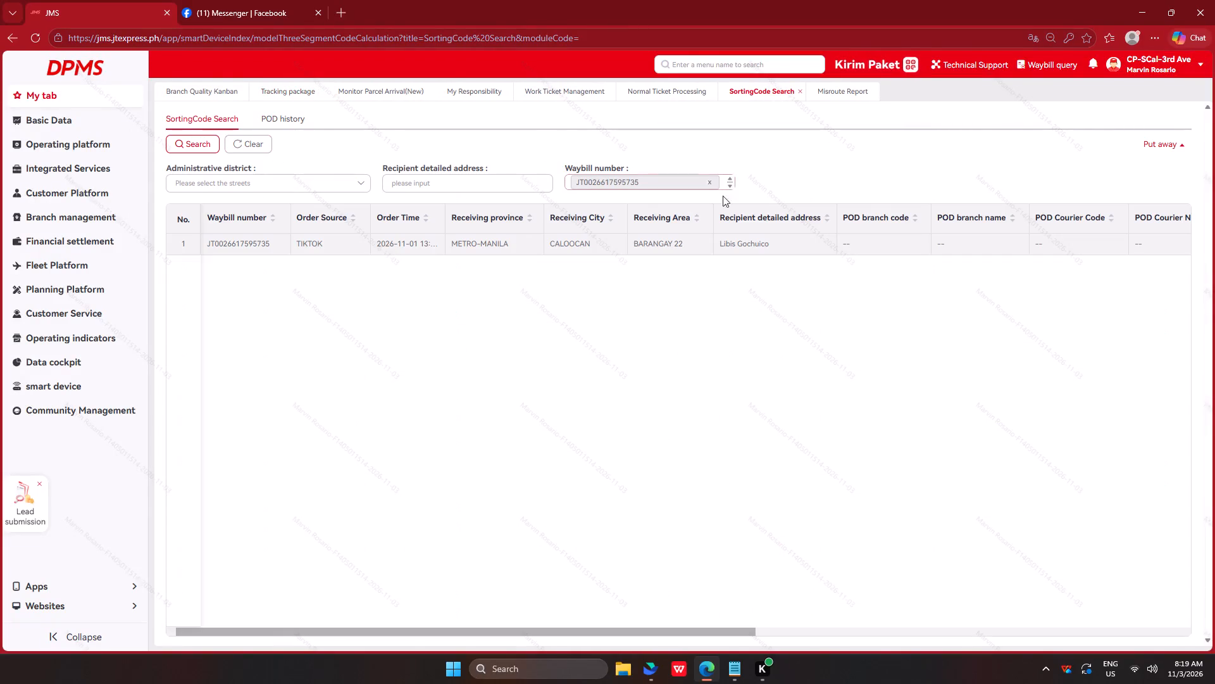
{"action": "left_click", "coordinate": [720, 182]}
{"action": "left_click", "coordinate": [727, 201]}
{"action": "left_click", "coordinate": [665, 191]}
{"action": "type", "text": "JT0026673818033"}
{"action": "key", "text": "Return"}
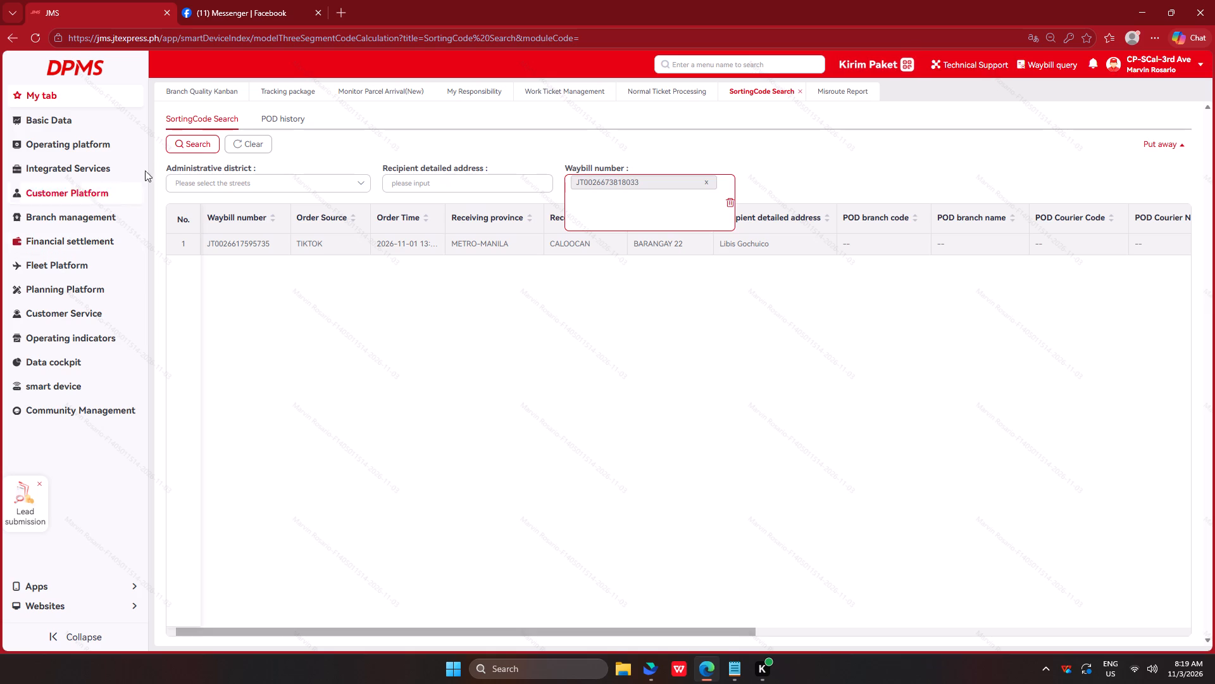
{"action": "left_click", "coordinate": [202, 149]}
Open the waybill's POD history and copy the POD branch name from the first record.
{"action": "left_click_drag", "start_coordinate": [348, 629], "coordinate": [1080, 579]}
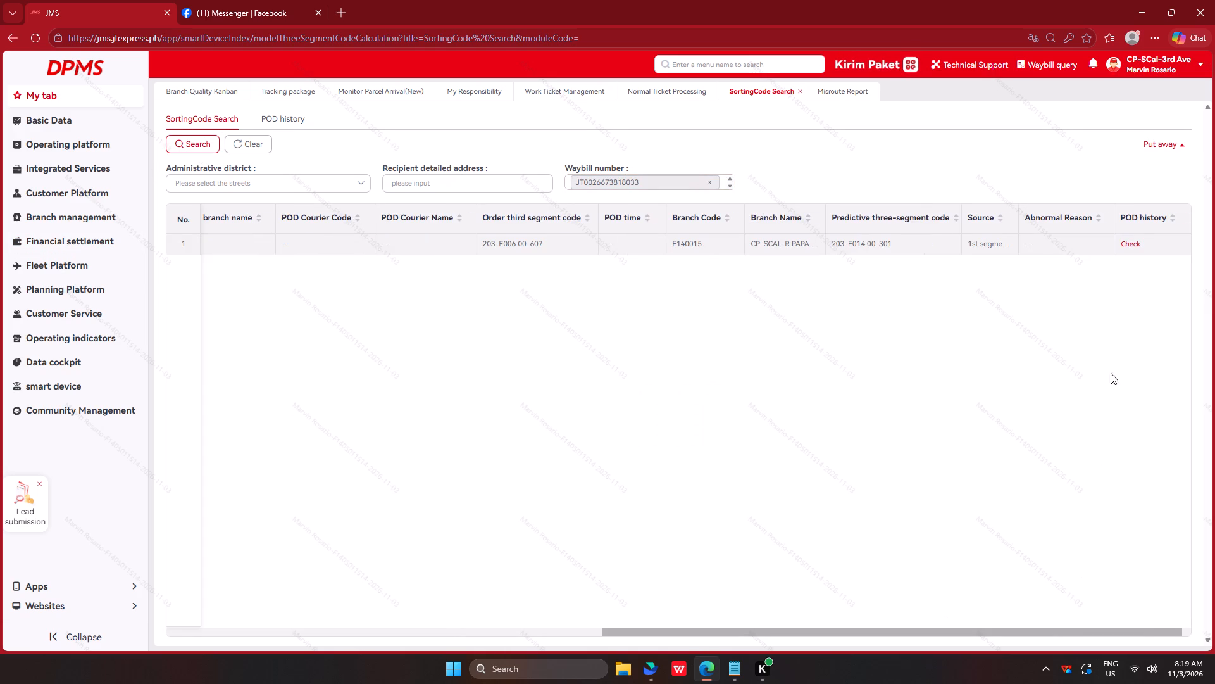
{"action": "left_click", "coordinate": [1132, 246]}
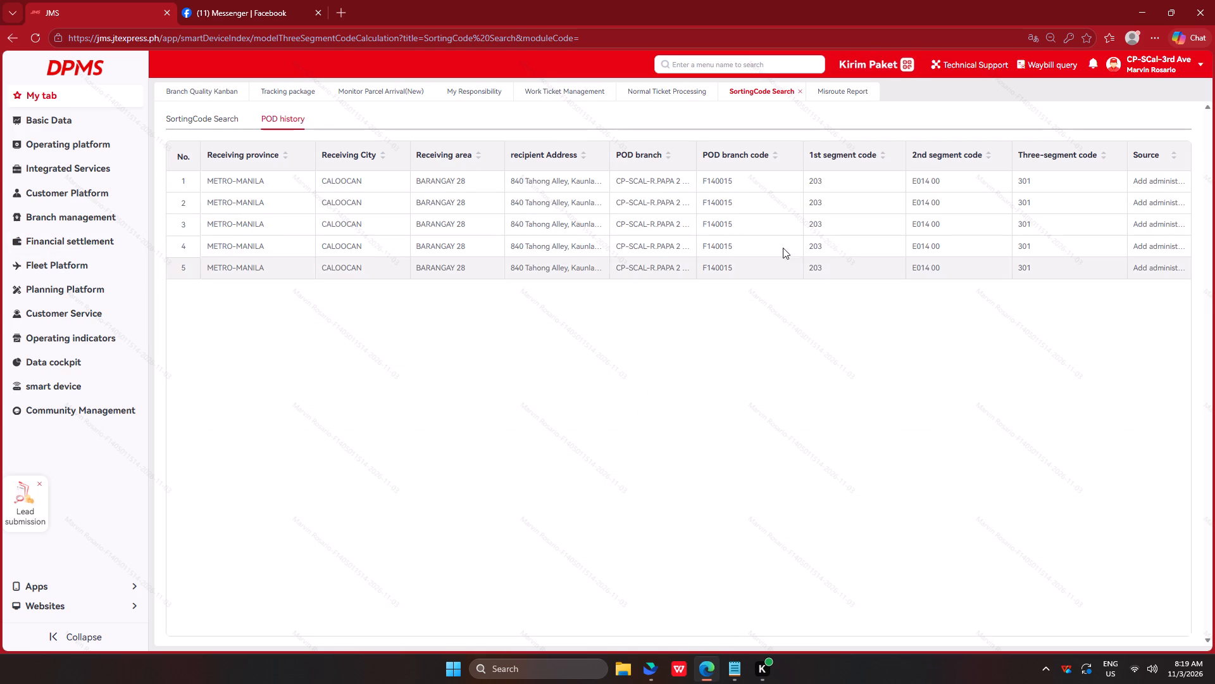
{"action": "triple_click", "coordinate": [648, 183]}
{"action": "key", "text": "ctrl+c"}
{"action": "key", "text": "ctrl+c"}
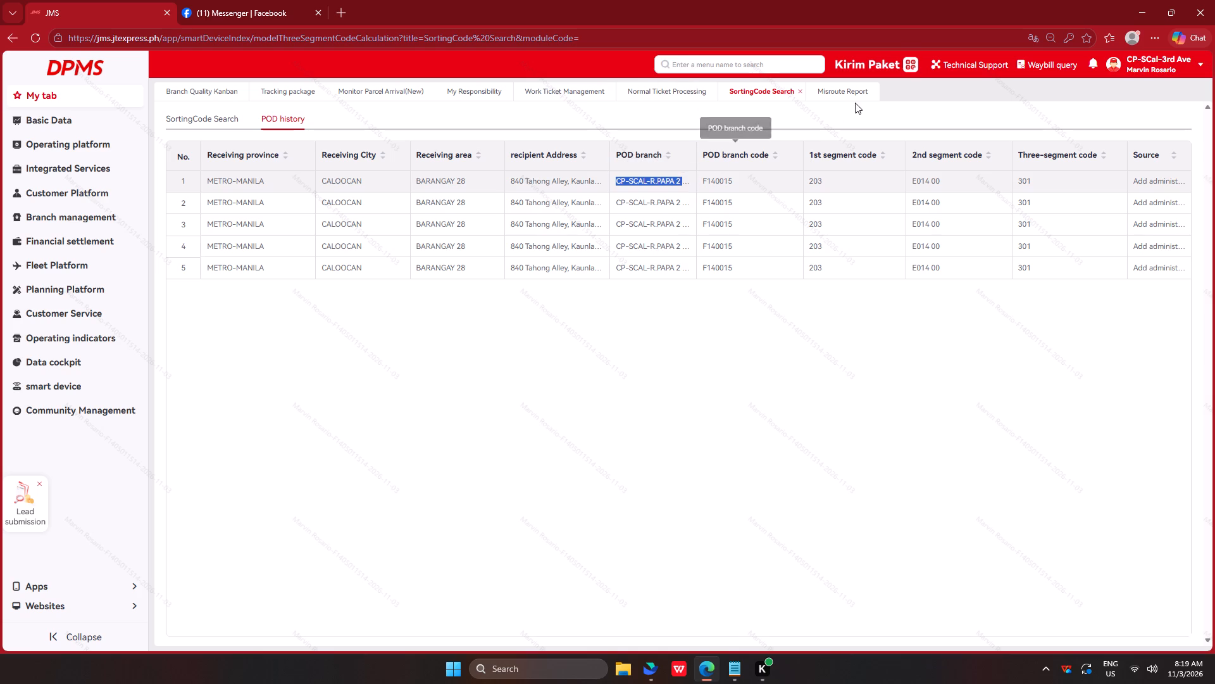
{"action": "key", "text": "ctrl+c"}
{"action": "key", "text": "ctrl+c"}
{"action": "key", "text": "ctrl+c"}
{"action": "key", "text": "ctrl+c"}
Add a new entry in Misroute Report and set its correct branch to CP-SCAL-R.PAPA 2 DH (F140015).
{"action": "left_click", "coordinate": [844, 91]}
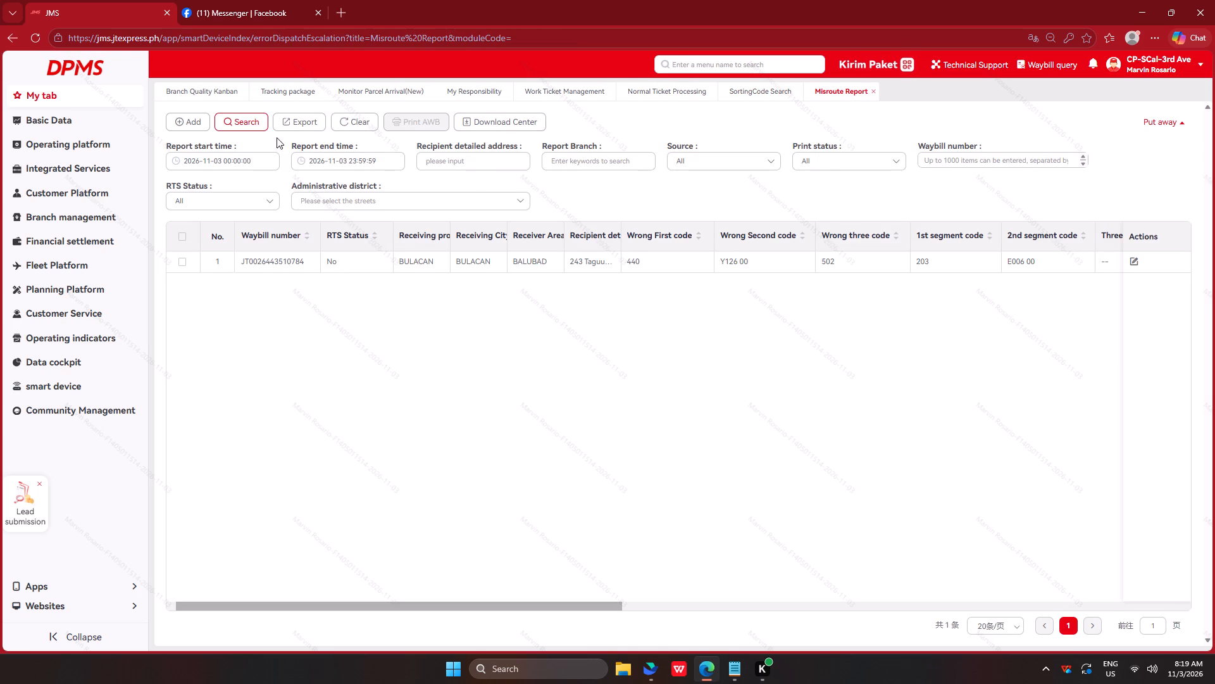
{"action": "left_click", "coordinate": [170, 126]}
{"action": "left_click", "coordinate": [529, 189]}
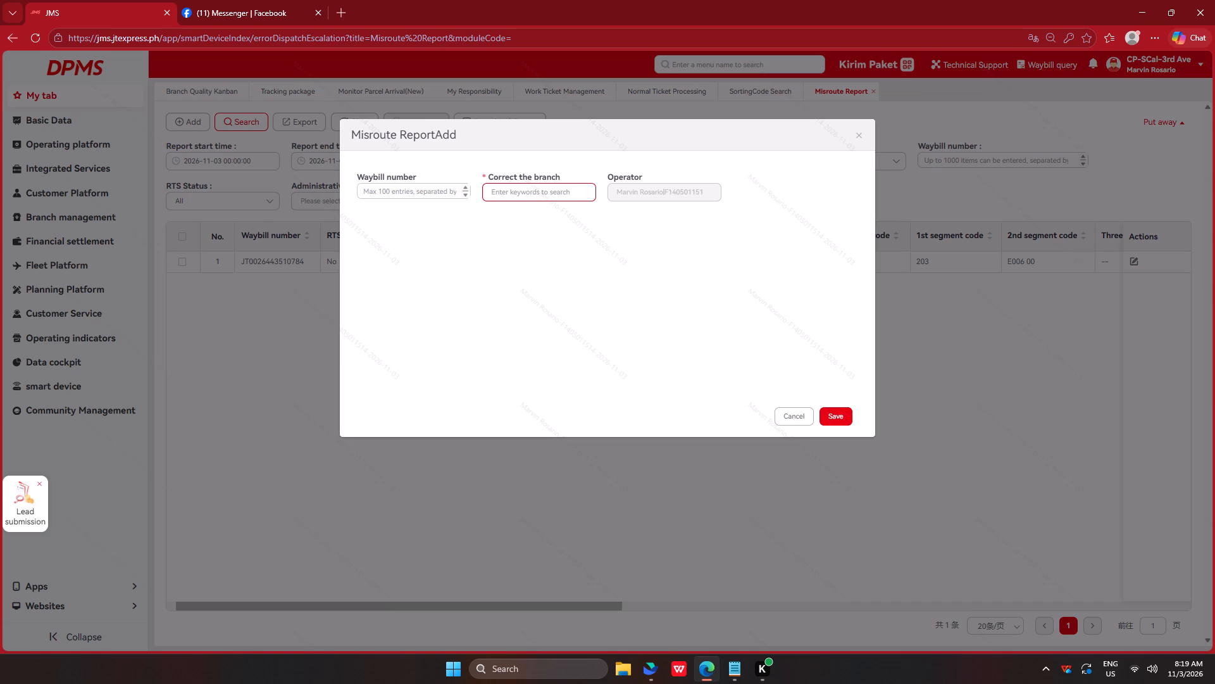
{"action": "key", "text": "ctrl+v"}
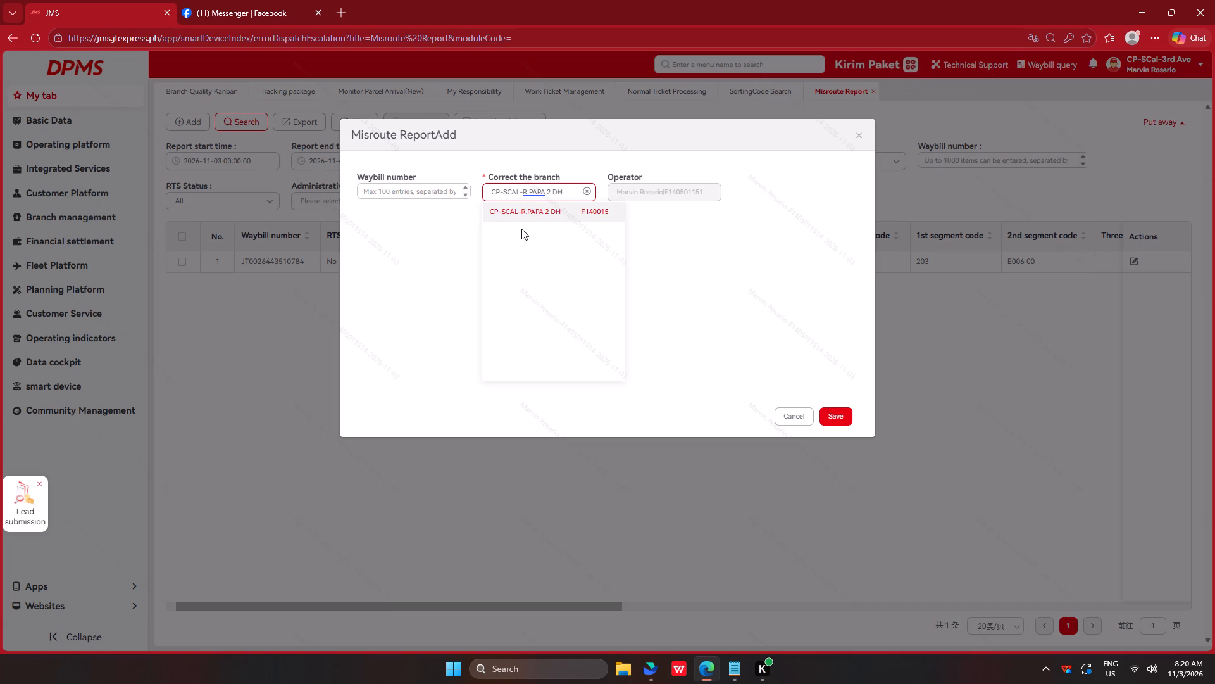
{"action": "left_click", "coordinate": [523, 213]}
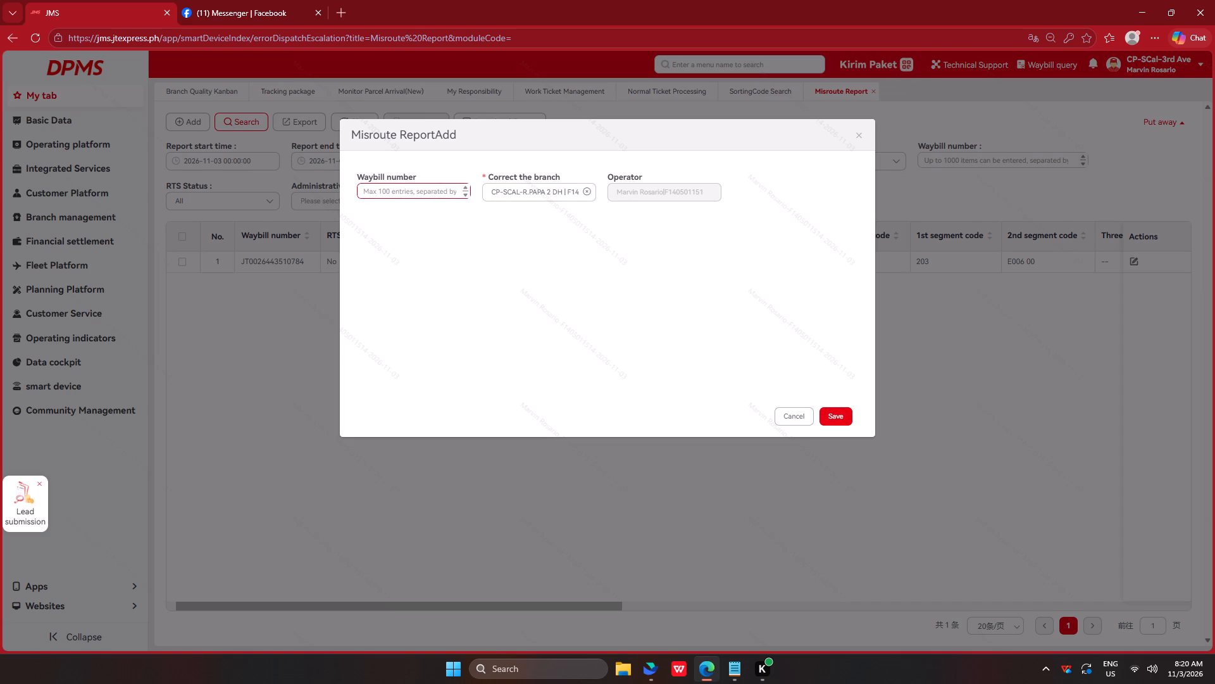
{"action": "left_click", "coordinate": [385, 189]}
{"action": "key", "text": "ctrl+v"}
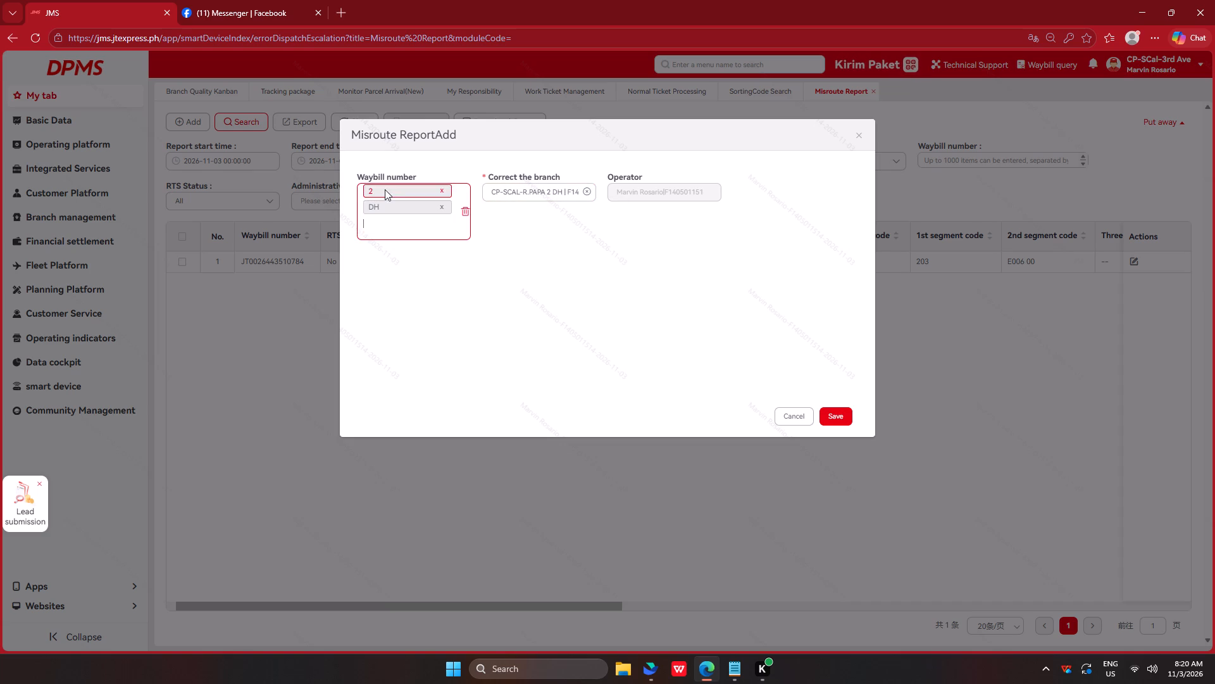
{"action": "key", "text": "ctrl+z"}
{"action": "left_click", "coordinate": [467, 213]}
{"action": "left_click", "coordinate": [438, 198]}
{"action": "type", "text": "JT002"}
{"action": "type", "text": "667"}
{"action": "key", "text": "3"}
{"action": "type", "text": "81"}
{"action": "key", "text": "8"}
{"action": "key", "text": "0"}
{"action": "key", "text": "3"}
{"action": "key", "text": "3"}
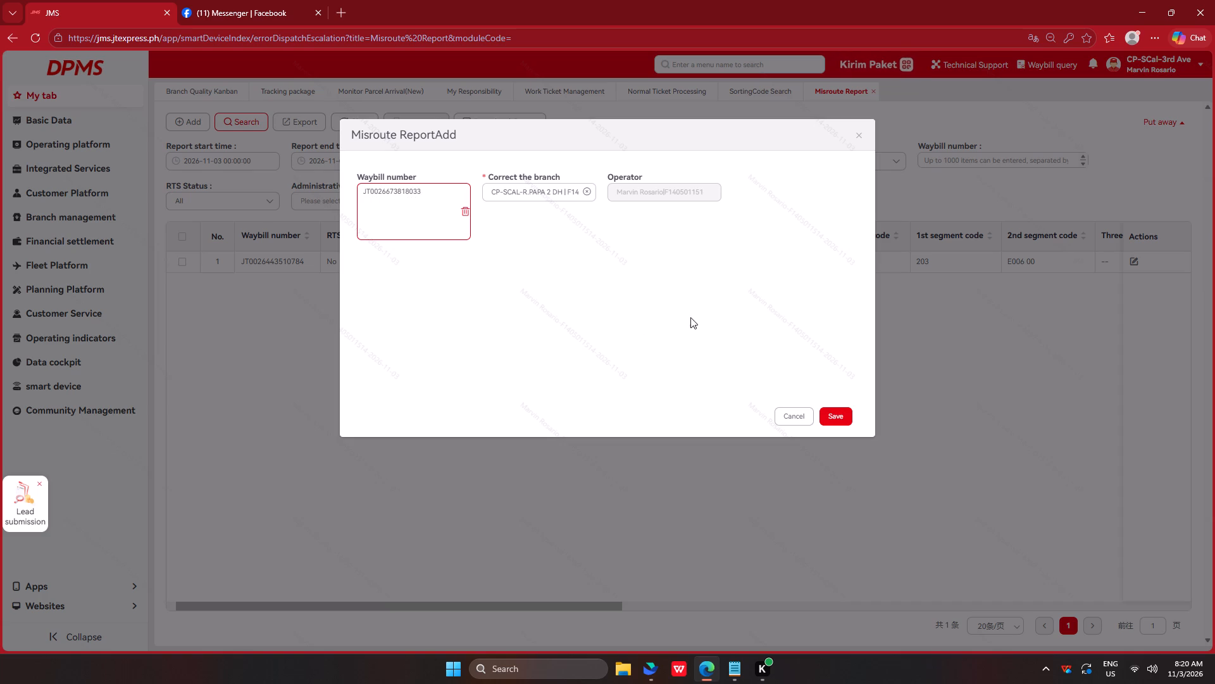
{"action": "left_click", "coordinate": [693, 313]}
{"action": "left_click", "coordinate": [842, 412]}
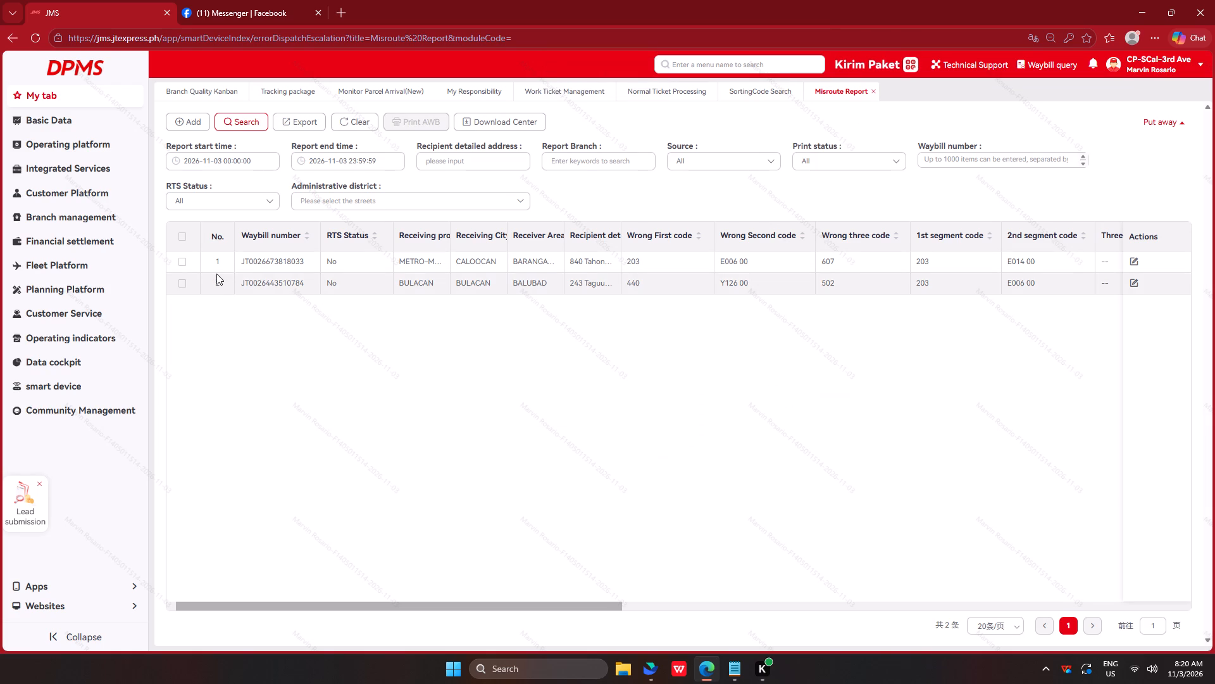
{"action": "left_click", "coordinate": [178, 263]}
{"action": "left_click", "coordinate": [432, 122]}
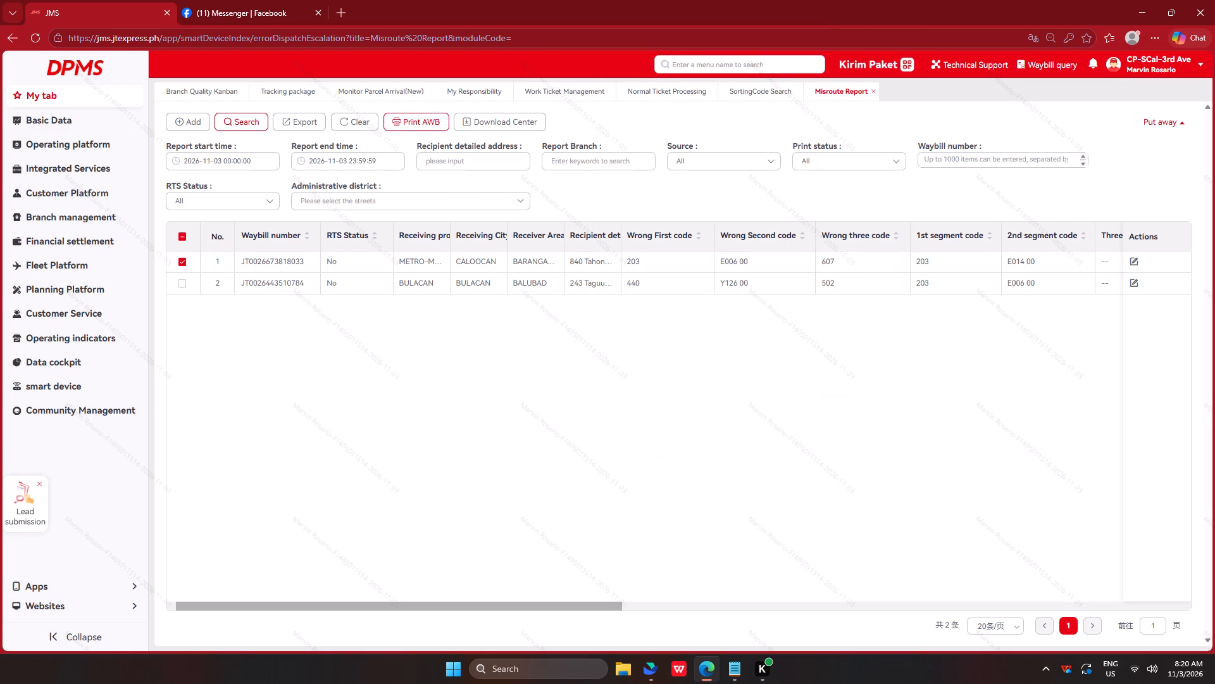
{"action": "left_click", "coordinate": [730, 122]}
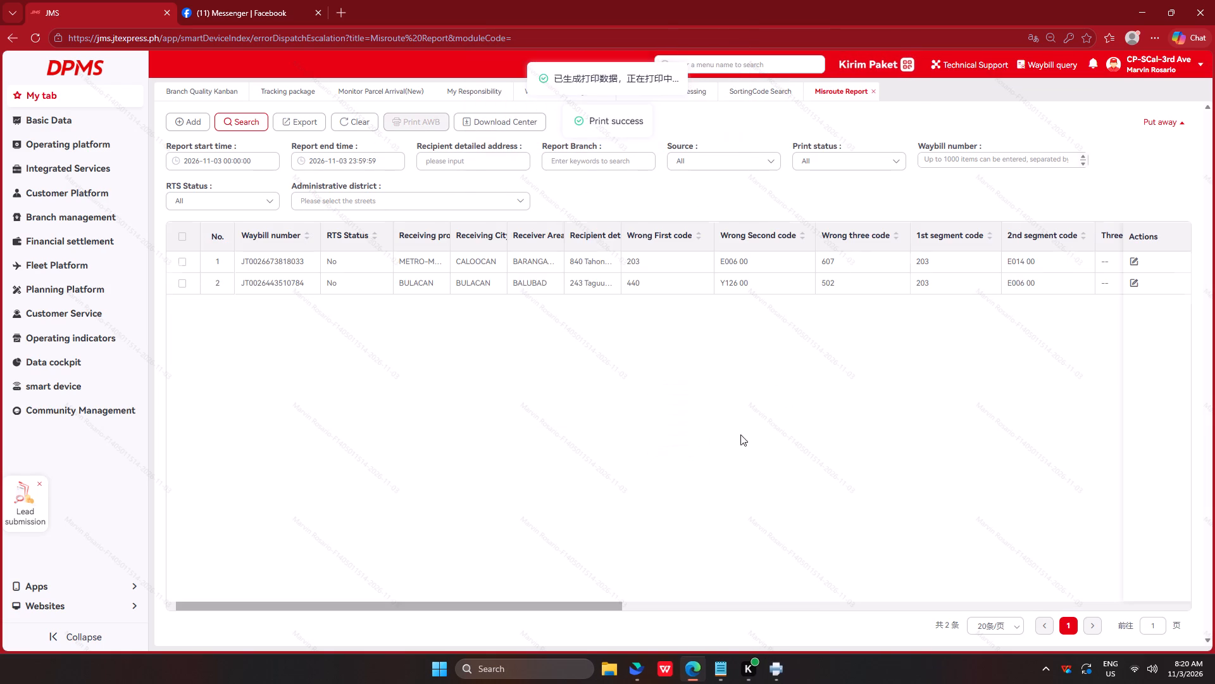
{"action": "left_click", "coordinate": [782, 673]}
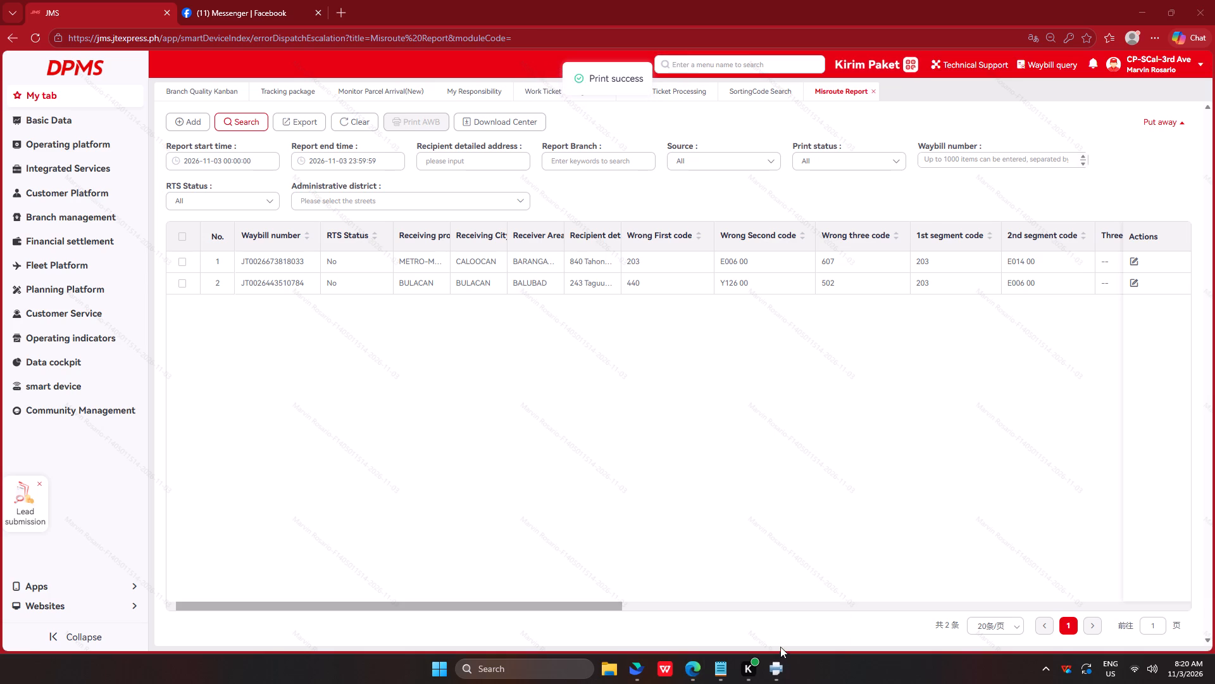
{"action": "left_click", "coordinate": [439, 26]}
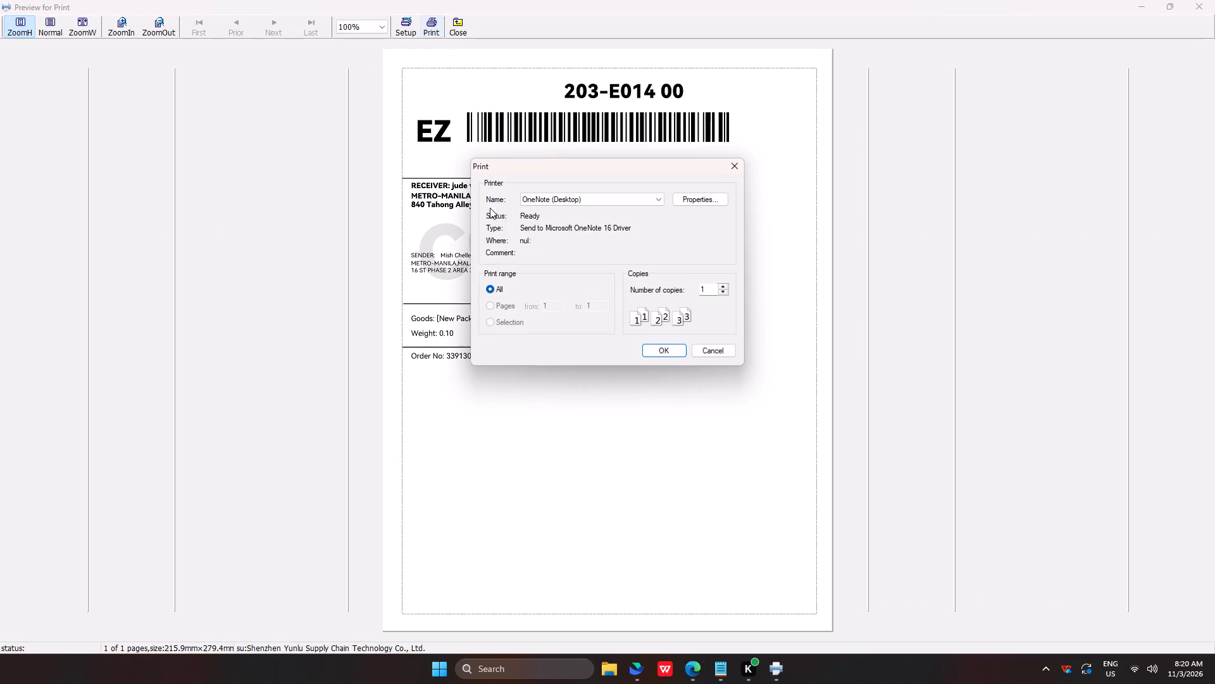
{"action": "left_click", "coordinate": [568, 205]}
{"action": "left_click", "coordinate": [564, 217]}
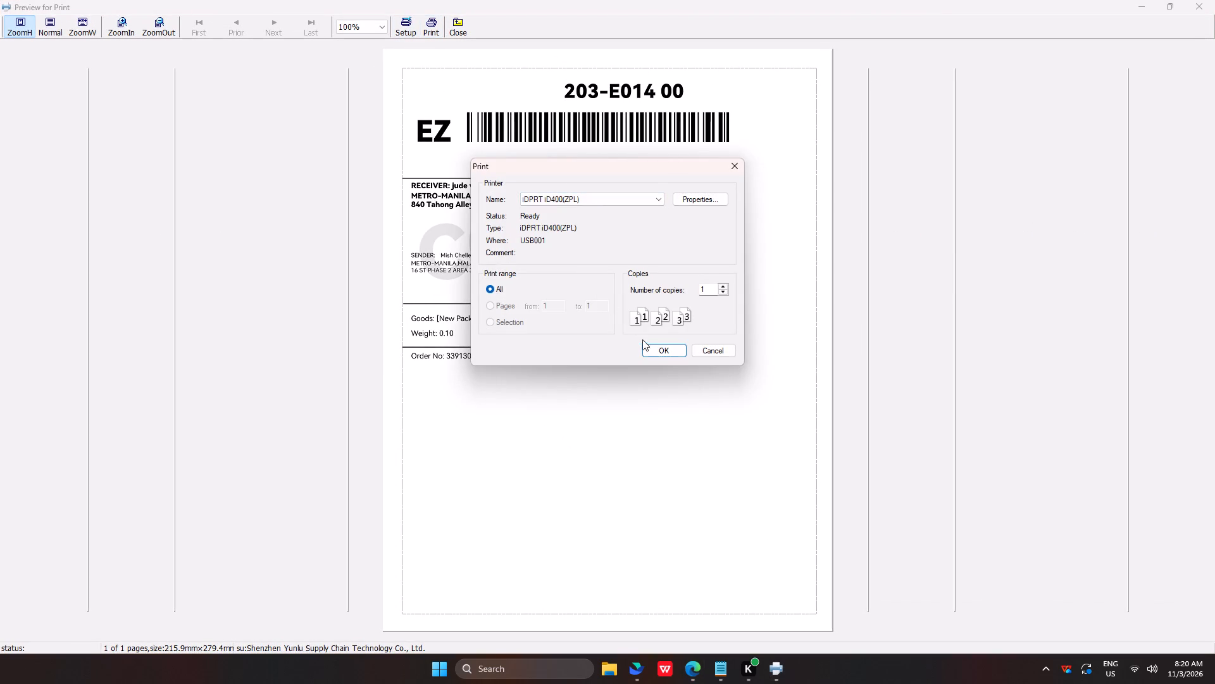
{"action": "left_click", "coordinate": [664, 353]}
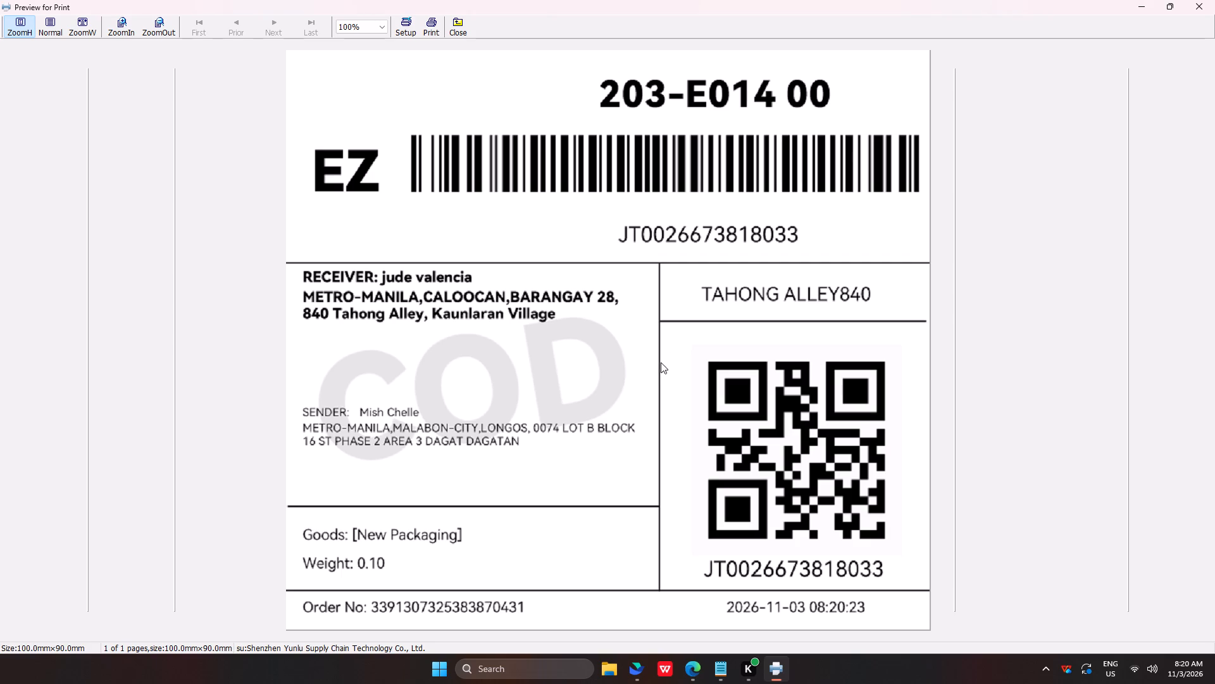
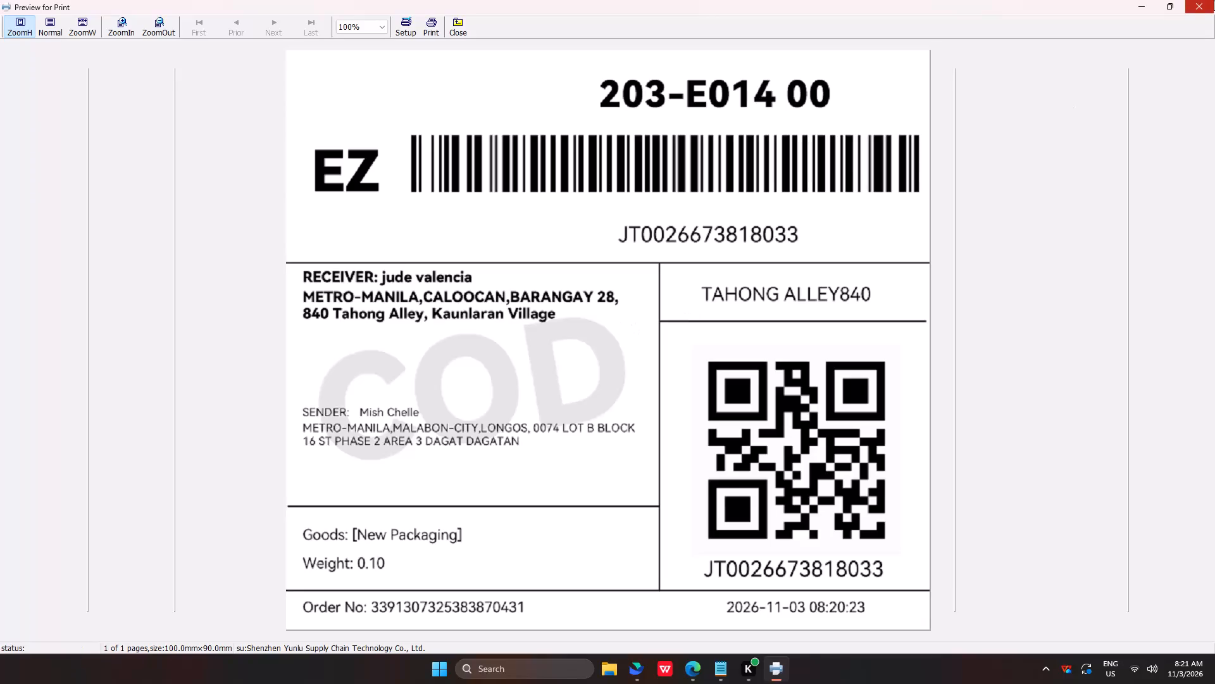
{"action": "left_click", "coordinate": [1213, 0]}
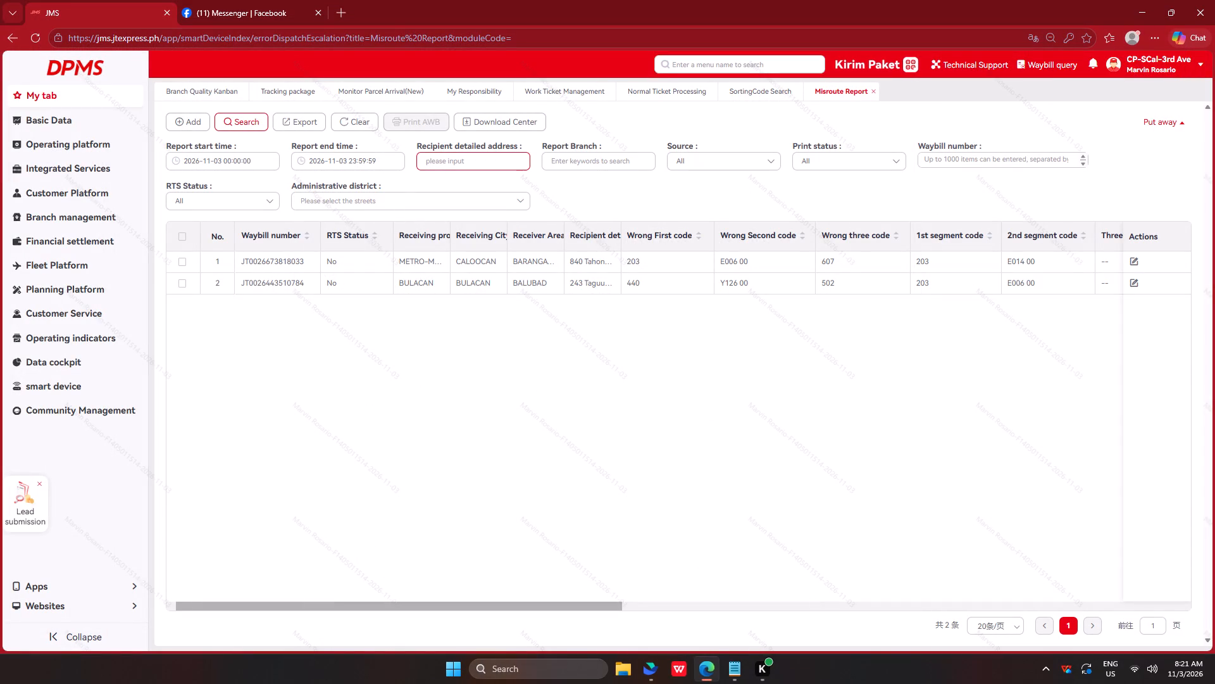
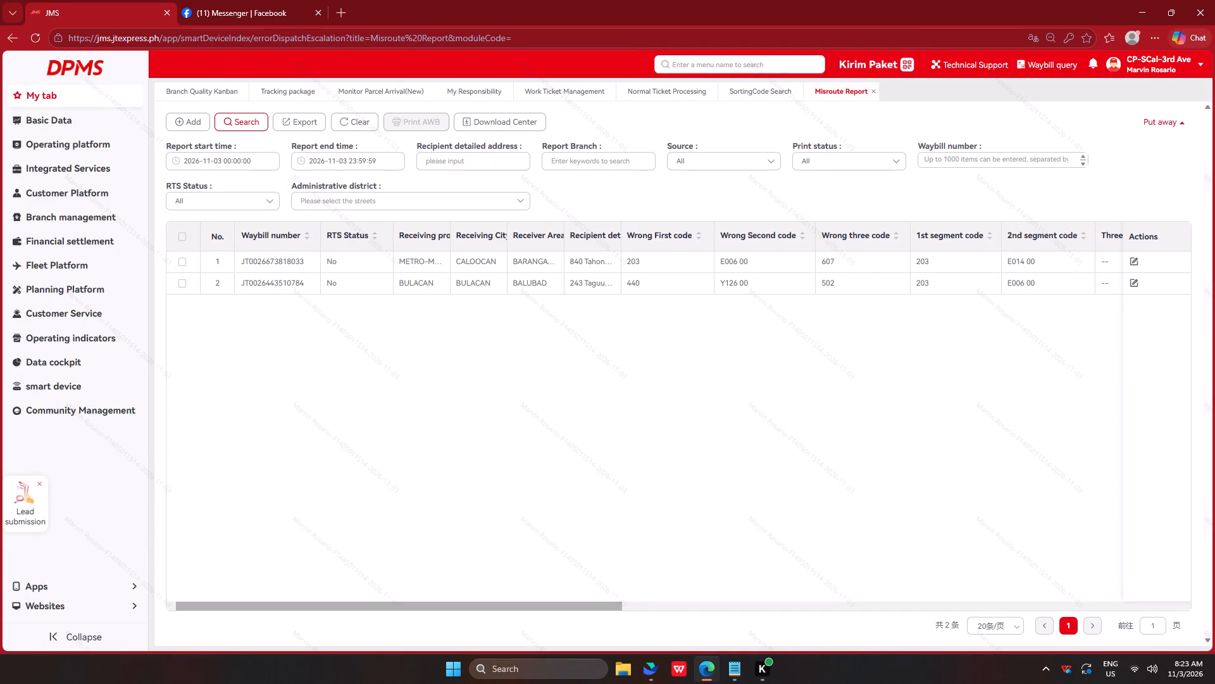
{"action": "left_click", "coordinate": [758, 96]}
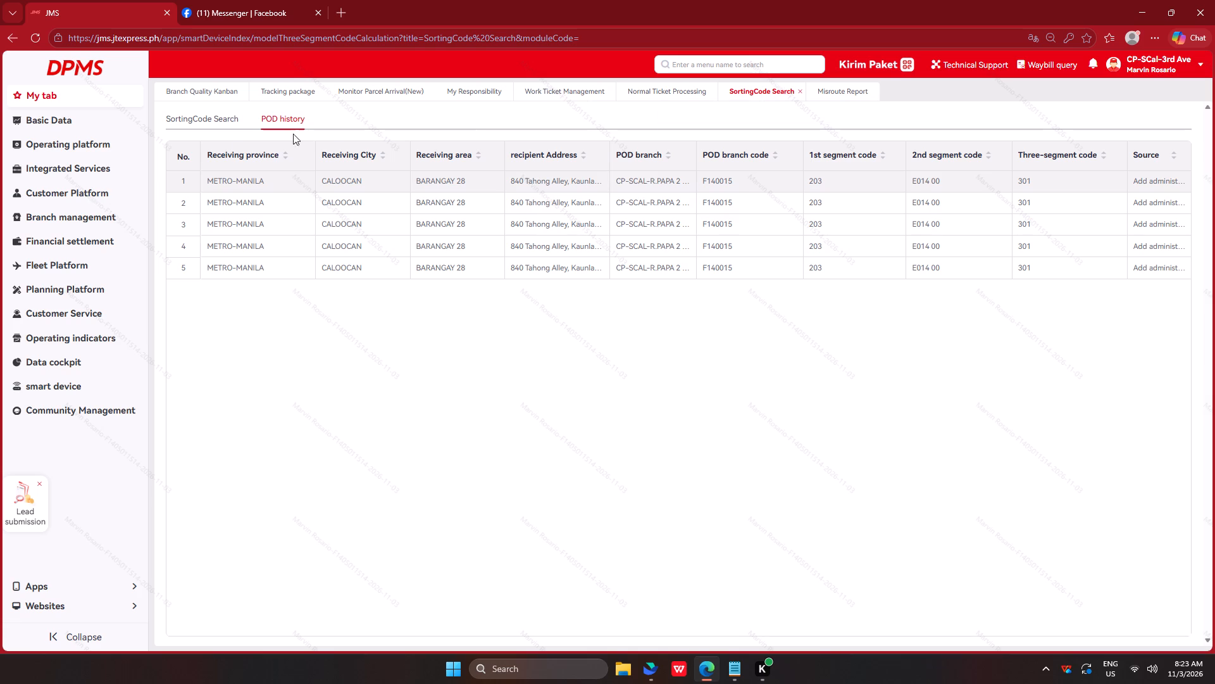
{"action": "left_click", "coordinate": [208, 120]}
{"action": "left_click", "coordinate": [722, 183]}
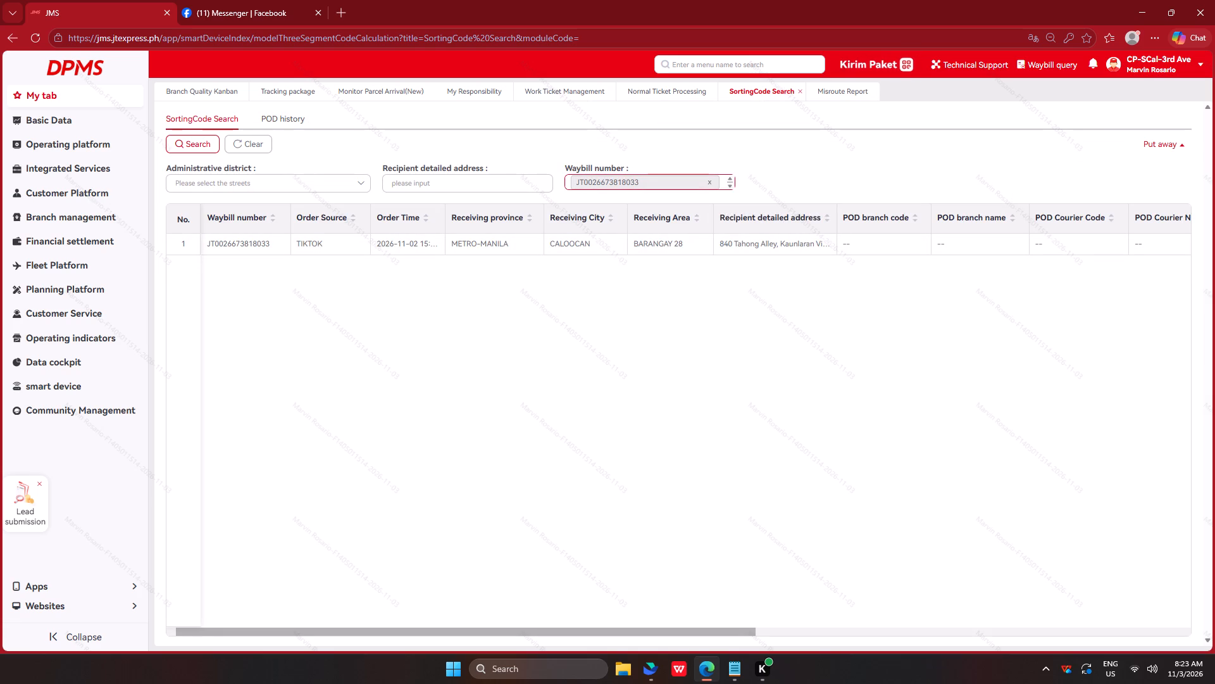
{"action": "left_click", "coordinate": [735, 203]}
{"action": "left_click", "coordinate": [698, 193]}
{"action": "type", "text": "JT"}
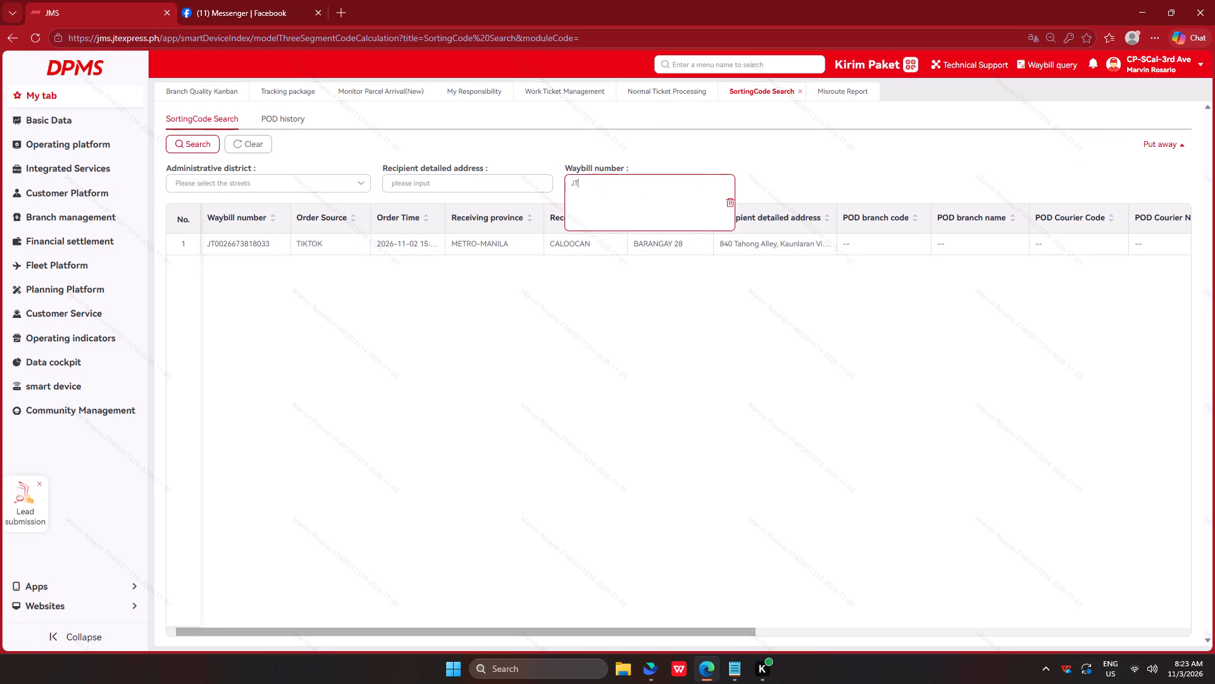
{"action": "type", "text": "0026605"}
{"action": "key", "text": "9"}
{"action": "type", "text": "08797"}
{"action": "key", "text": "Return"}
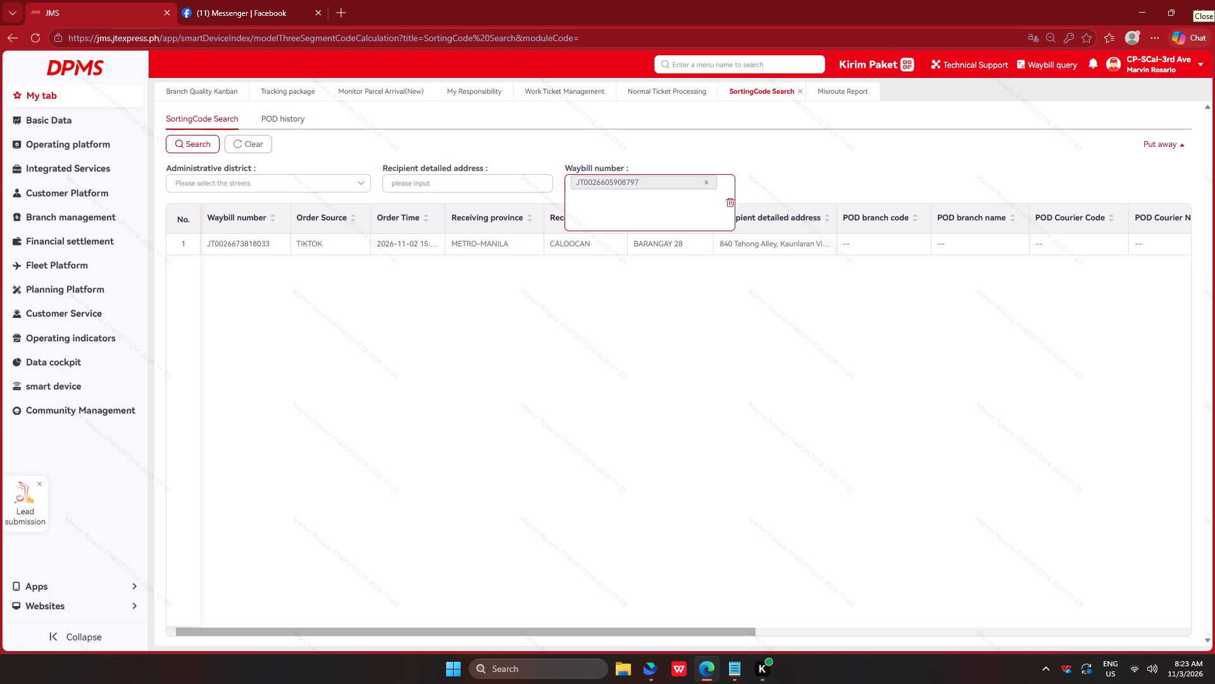
{"action": "left_click", "coordinate": [177, 141]}
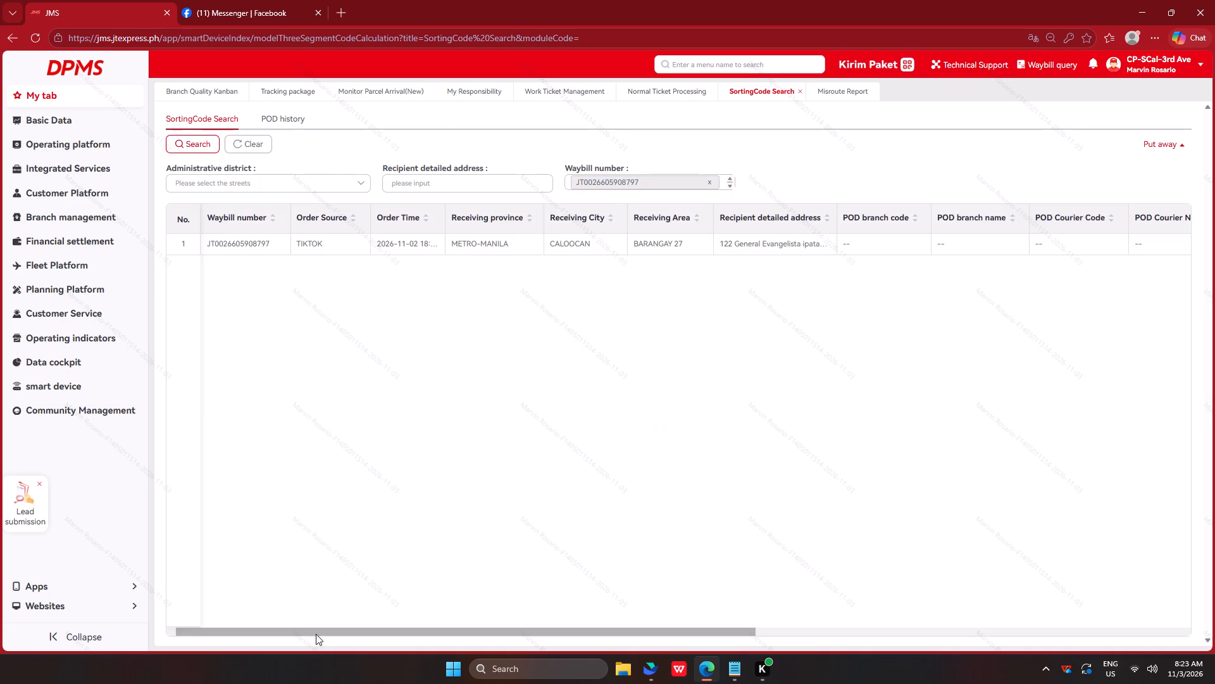
{"action": "left_click_drag", "start_coordinate": [313, 635], "coordinate": [1186, 615]}
{"action": "left_click", "coordinate": [1132, 244]}
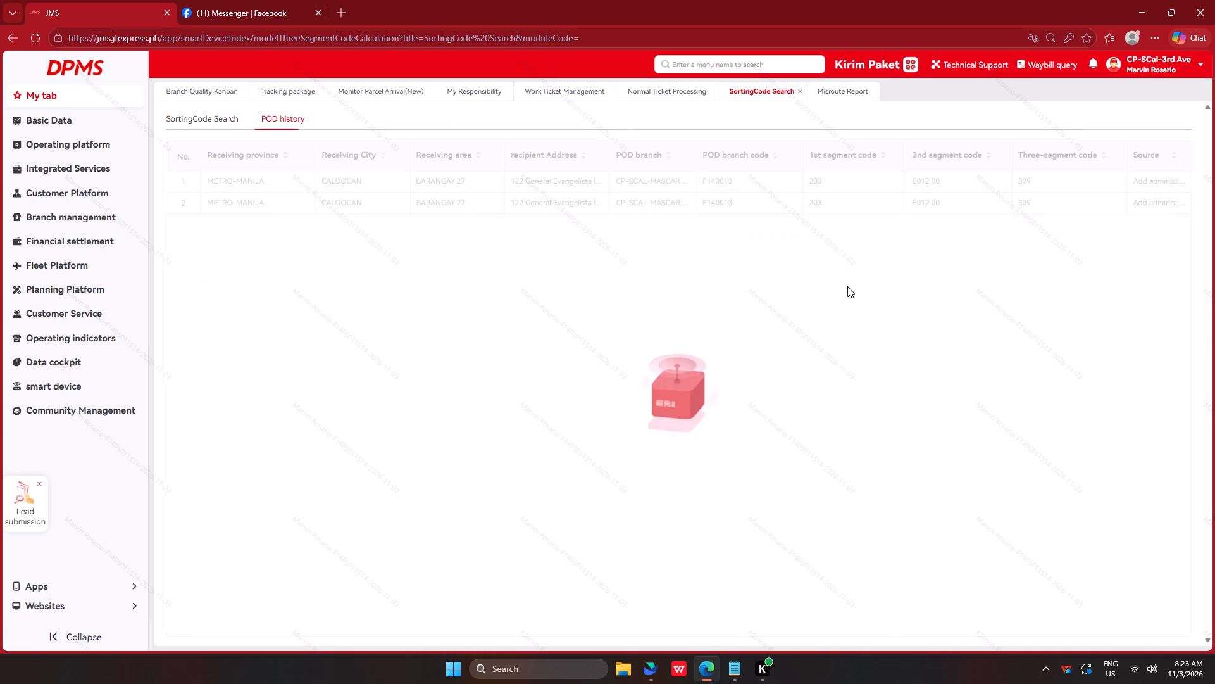
Copy the POD branch from the first history record and start a new misroute report with CP-SCAL-MASCARDO 5 as the correct branch.
{"action": "triple_click", "coordinate": [655, 181]}
{"action": "key", "text": "ctrl+c"}
{"action": "key", "text": "ctrl+c"}
{"action": "key", "text": "ctrl+c"}
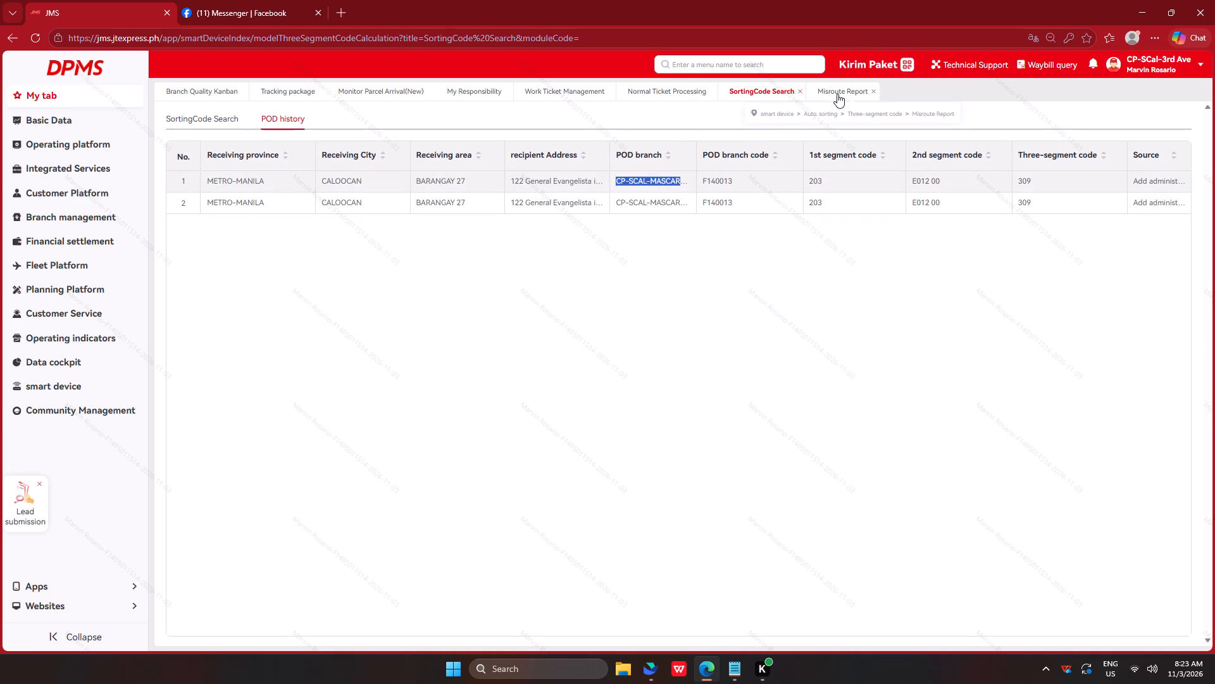
{"action": "key", "text": "ctrl+c"}
{"action": "left_click", "coordinate": [837, 93], "text": "ctrl"}
{"action": "left_click", "coordinate": [199, 125]}
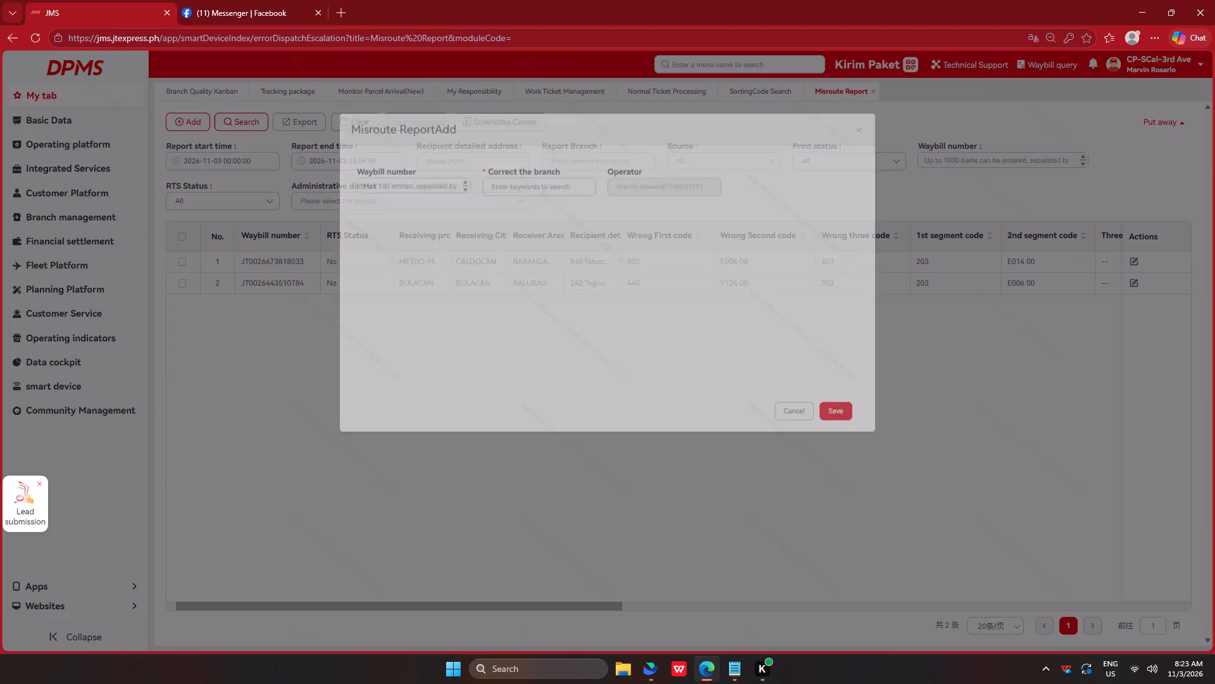
{"action": "left_click", "coordinate": [548, 196]}
{"action": "key", "text": "ctrl+v"}
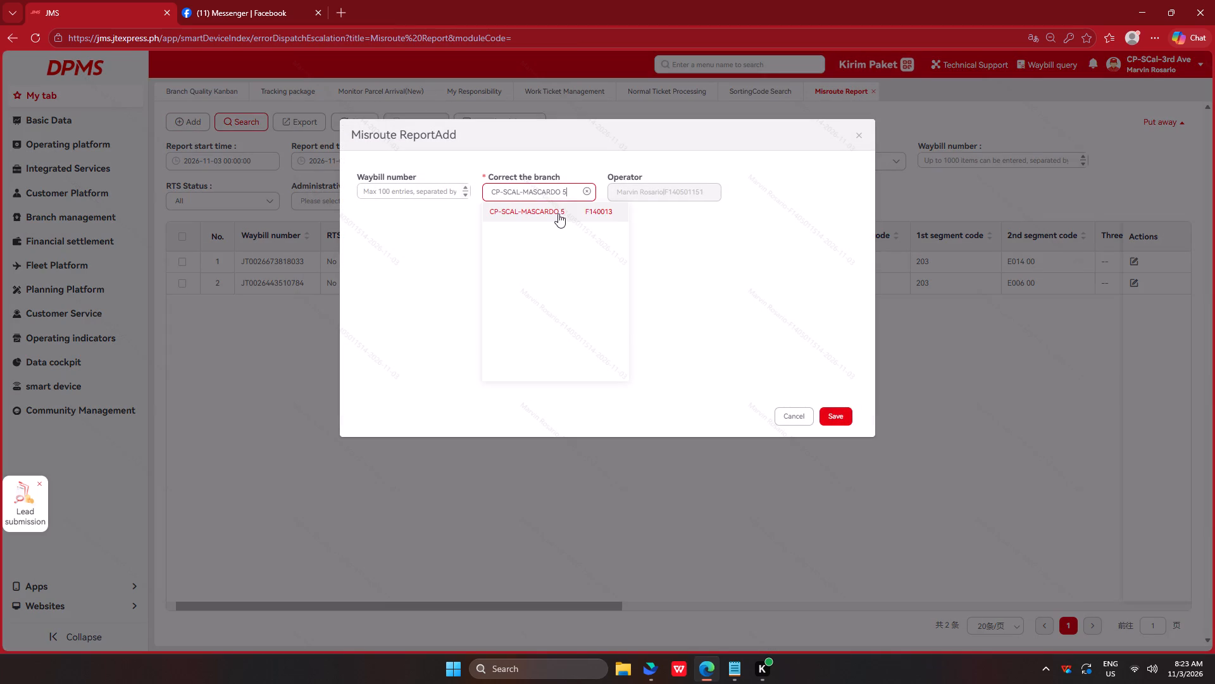
{"action": "left_click", "coordinate": [558, 213]}
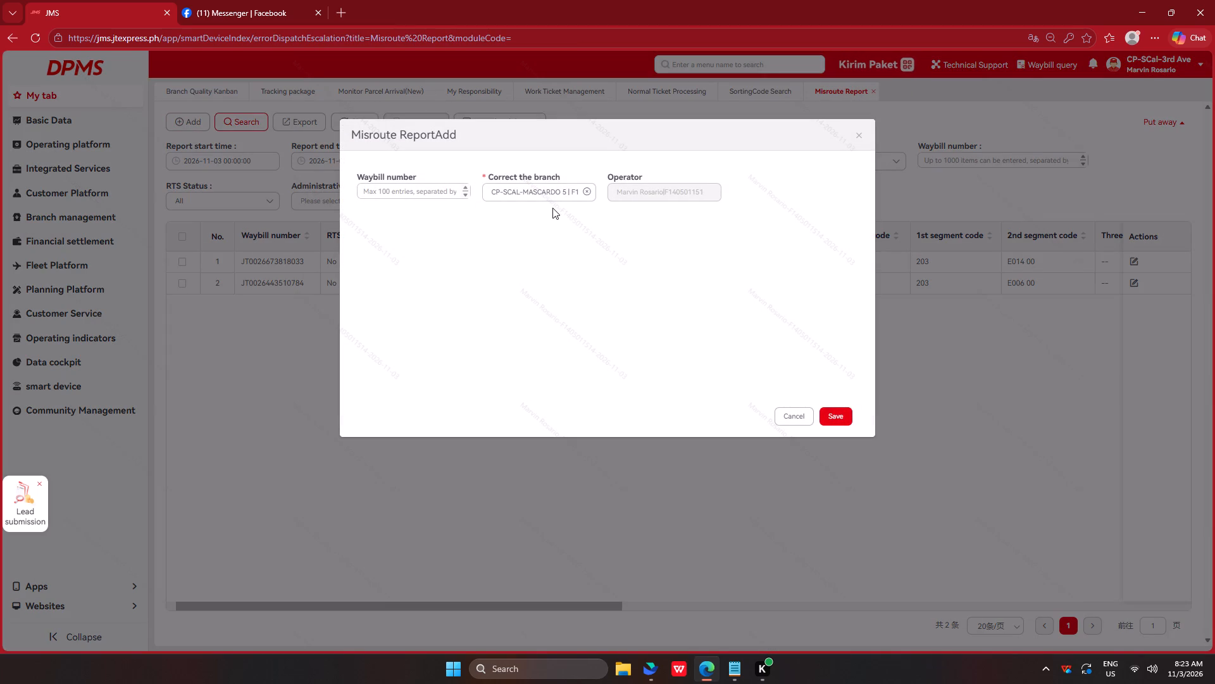
{"action": "left_click", "coordinate": [423, 194]}
{"action": "key", "text": "j"}
{"action": "key", "text": "t"}
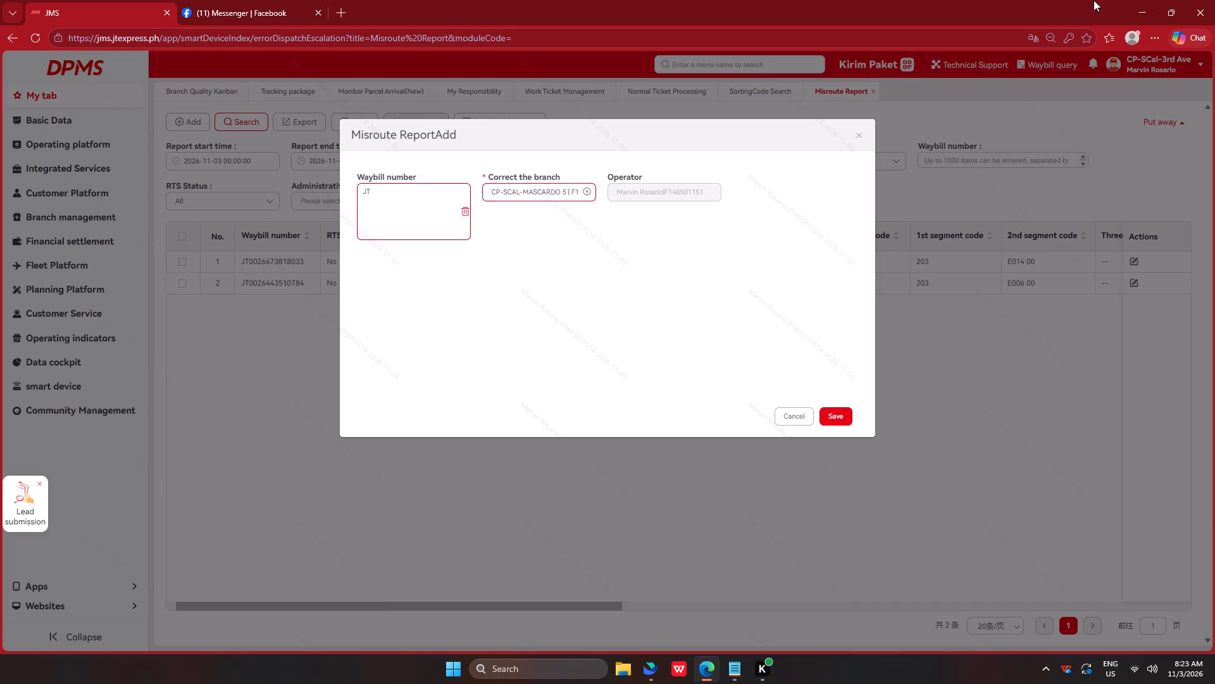
{"action": "key", "text": "0"}
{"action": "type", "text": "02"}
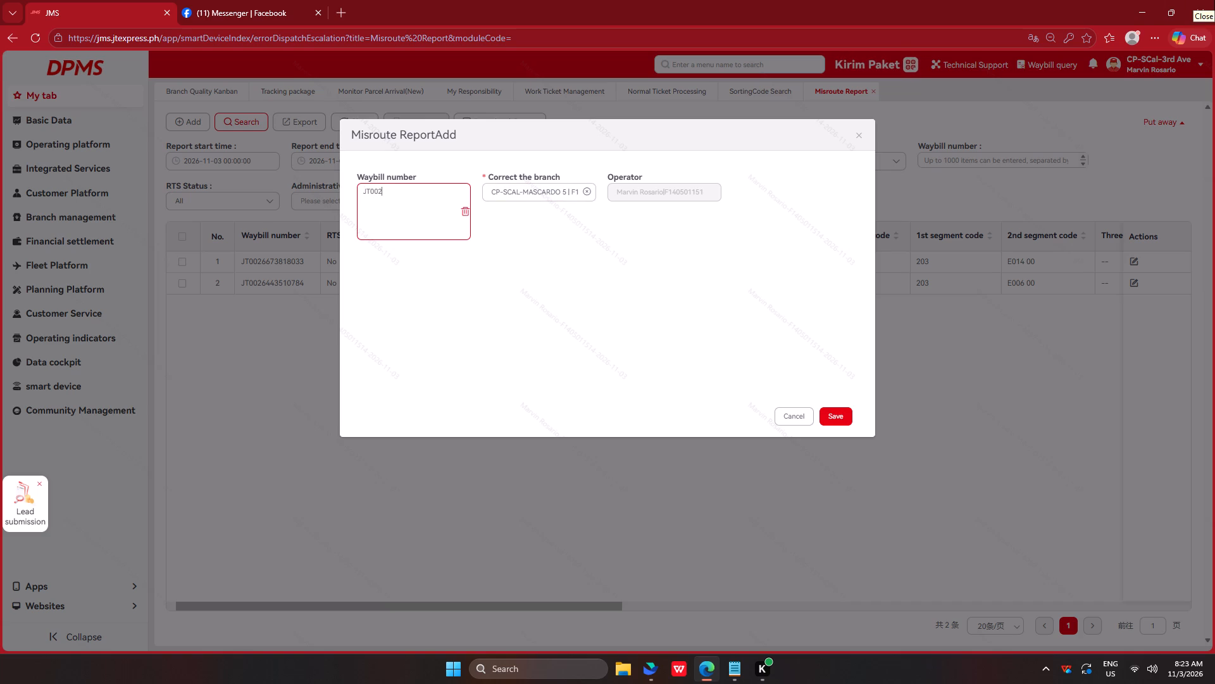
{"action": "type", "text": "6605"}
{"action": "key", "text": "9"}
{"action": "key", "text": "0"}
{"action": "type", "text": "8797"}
{"action": "left_click", "coordinate": [837, 415]}
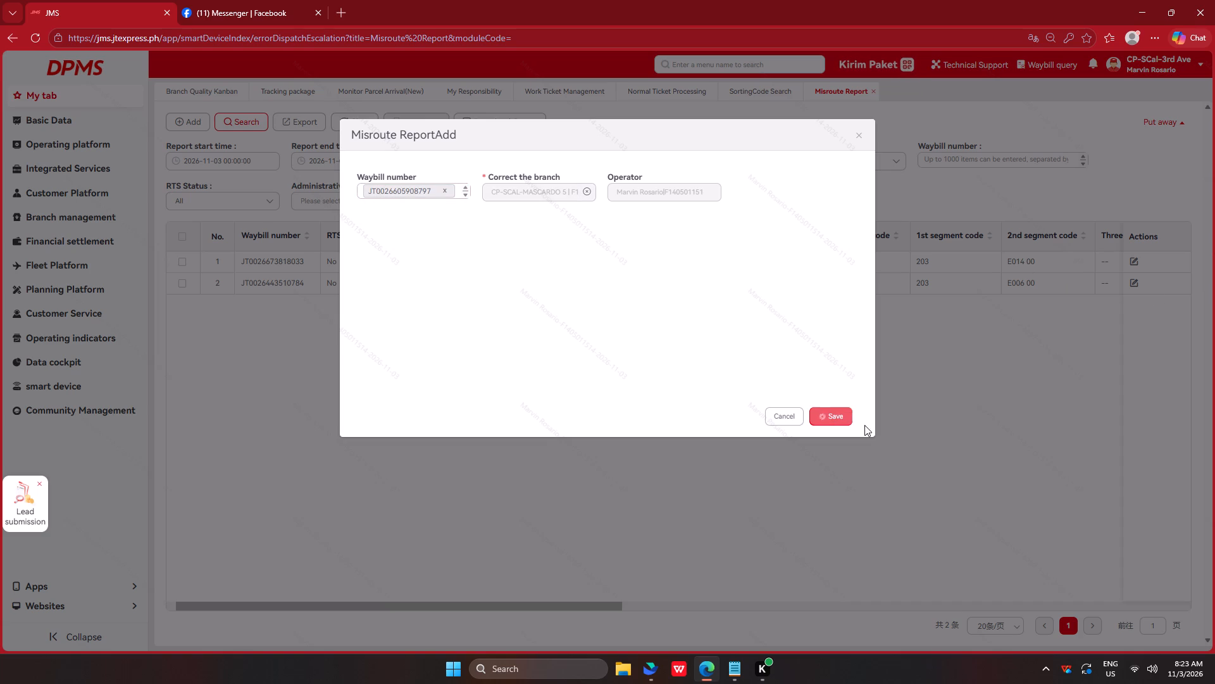
{"action": "left_click", "coordinate": [822, 431]}
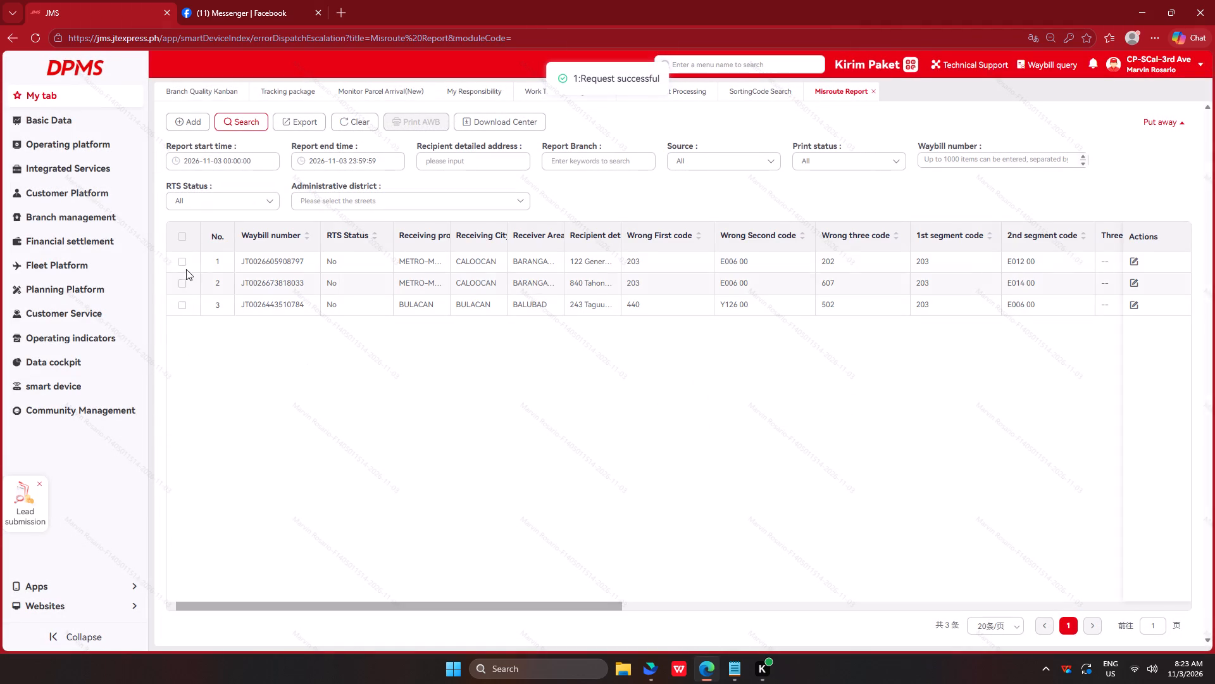
{"action": "left_click", "coordinate": [184, 263]}
{"action": "left_click", "coordinate": [418, 120]}
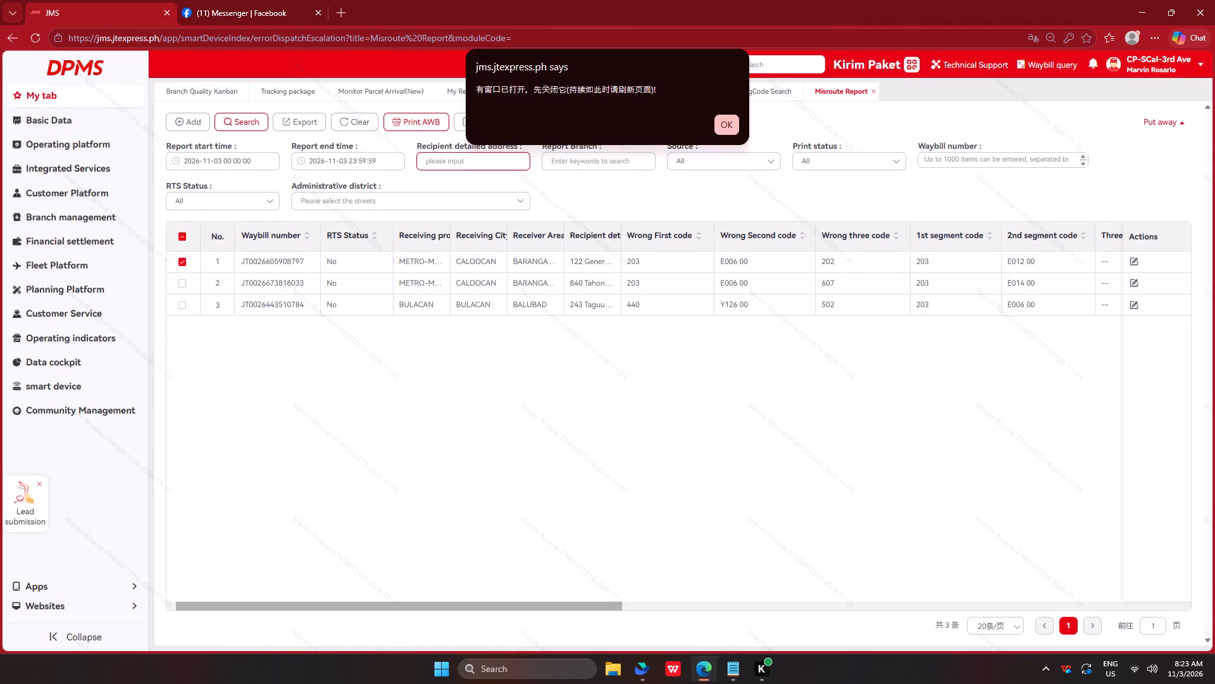
{"action": "left_click", "coordinate": [723, 130]}
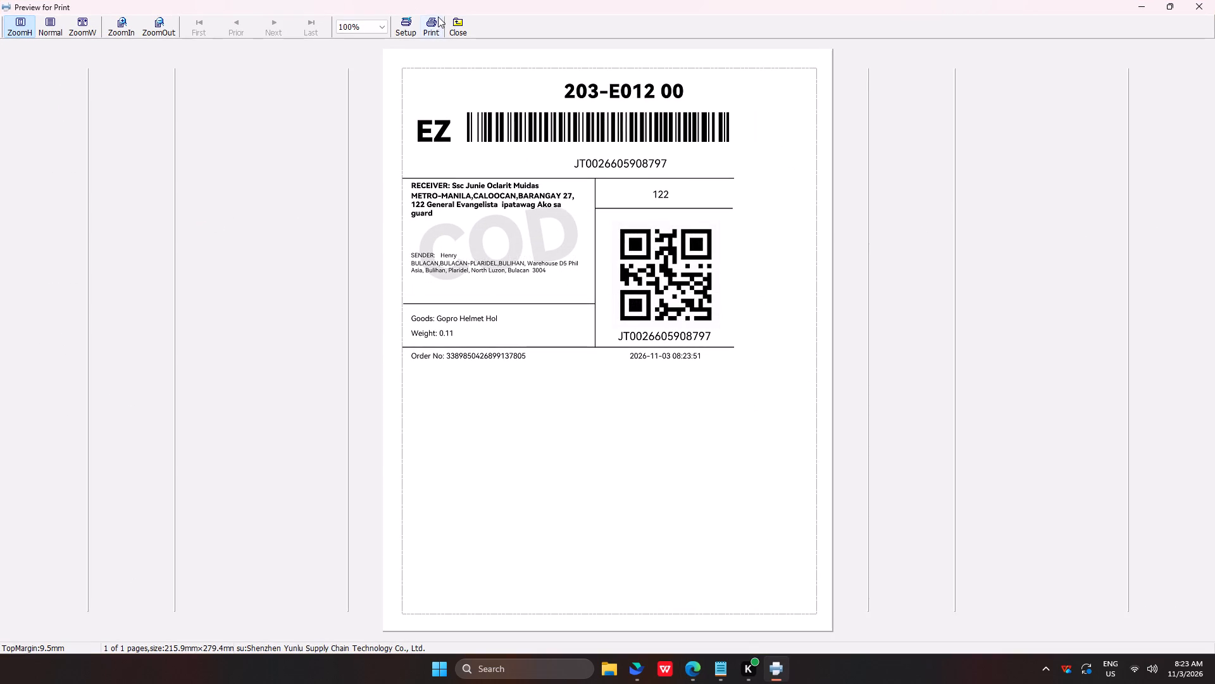
{"action": "left_click", "coordinate": [438, 16]}
{"action": "left_click", "coordinate": [578, 199]}
{"action": "left_click", "coordinate": [571, 220]}
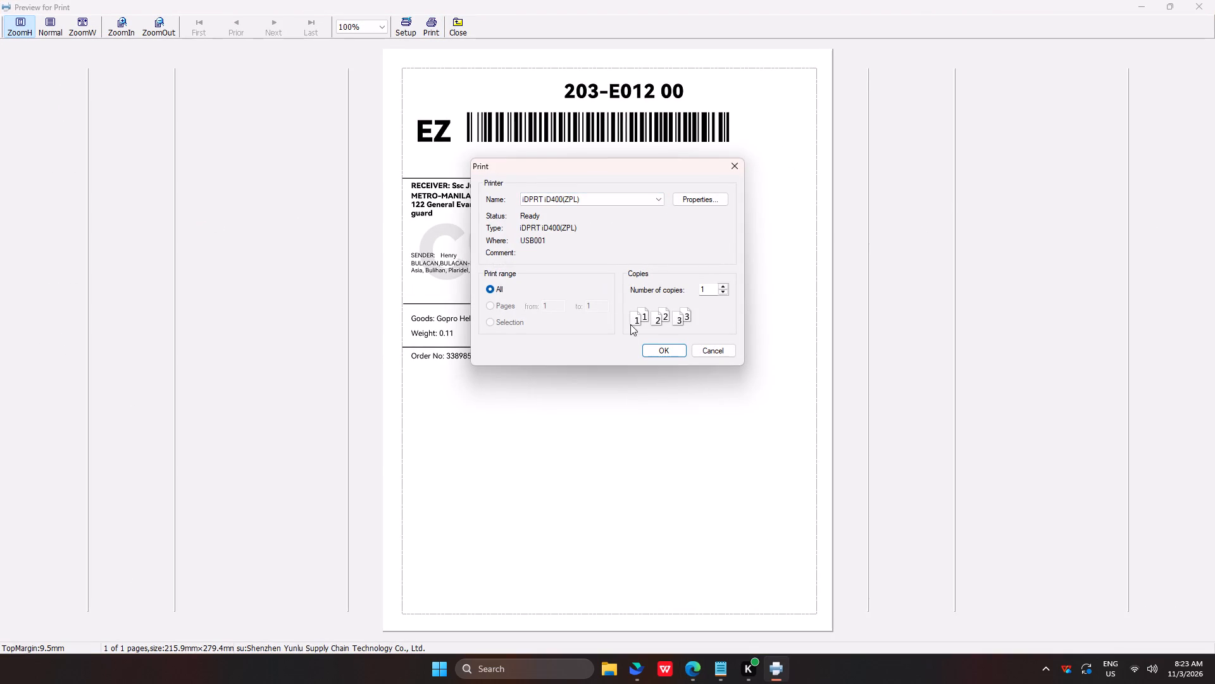
{"action": "left_click", "coordinate": [654, 345]}
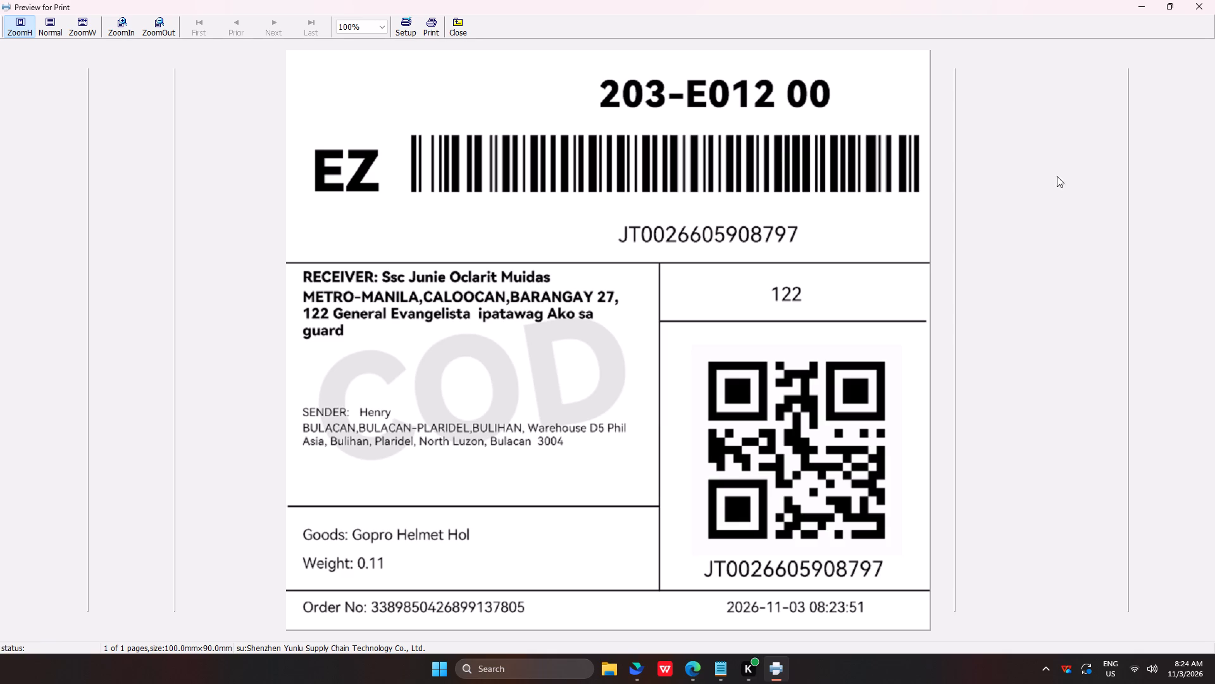
{"action": "left_click", "coordinate": [1214, 0]}
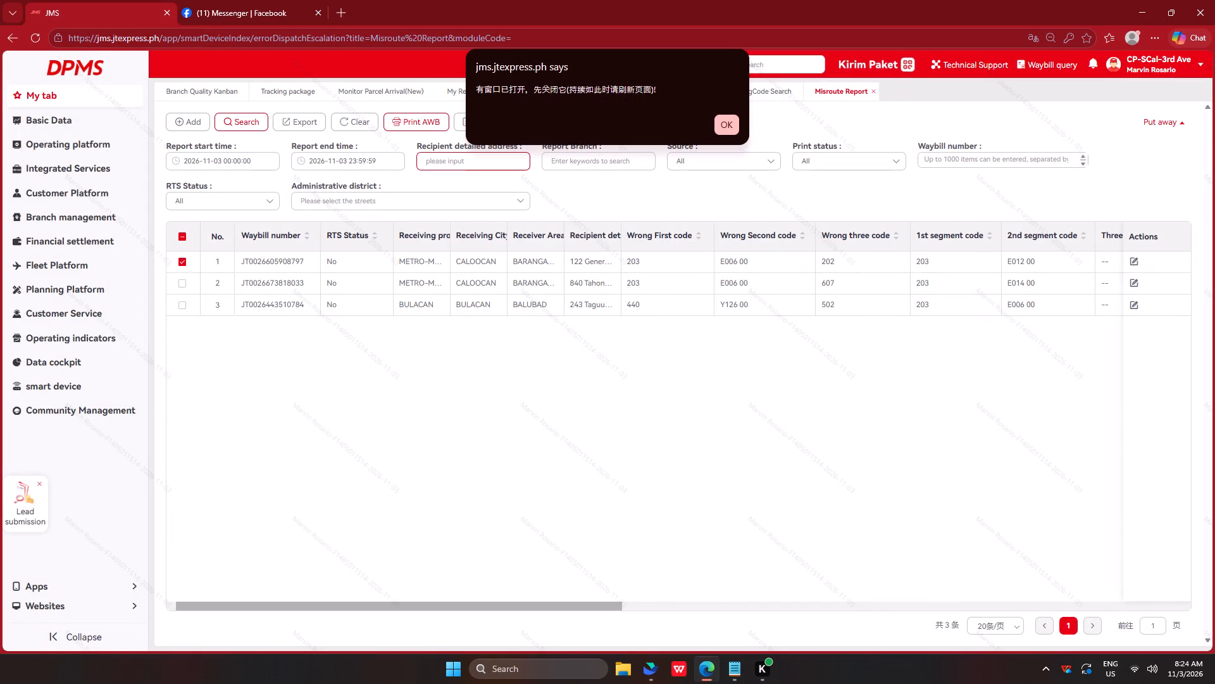
{"action": "left_click", "coordinate": [722, 126]}
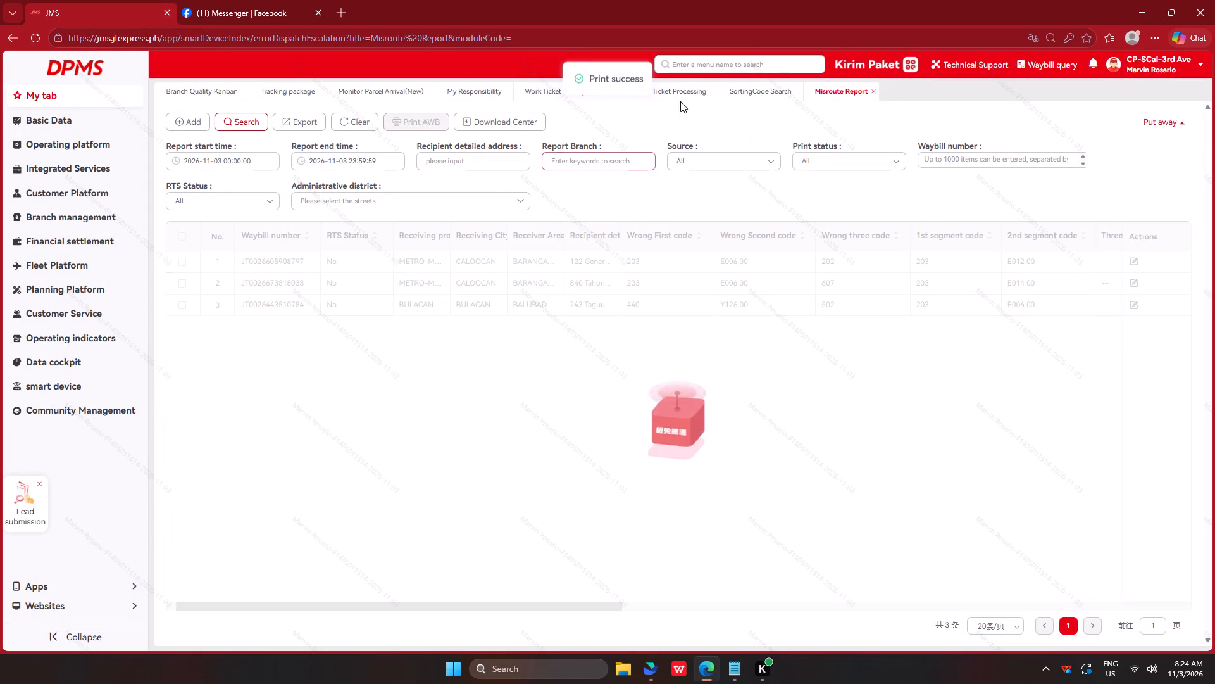
{"action": "left_click", "coordinate": [777, 97]}
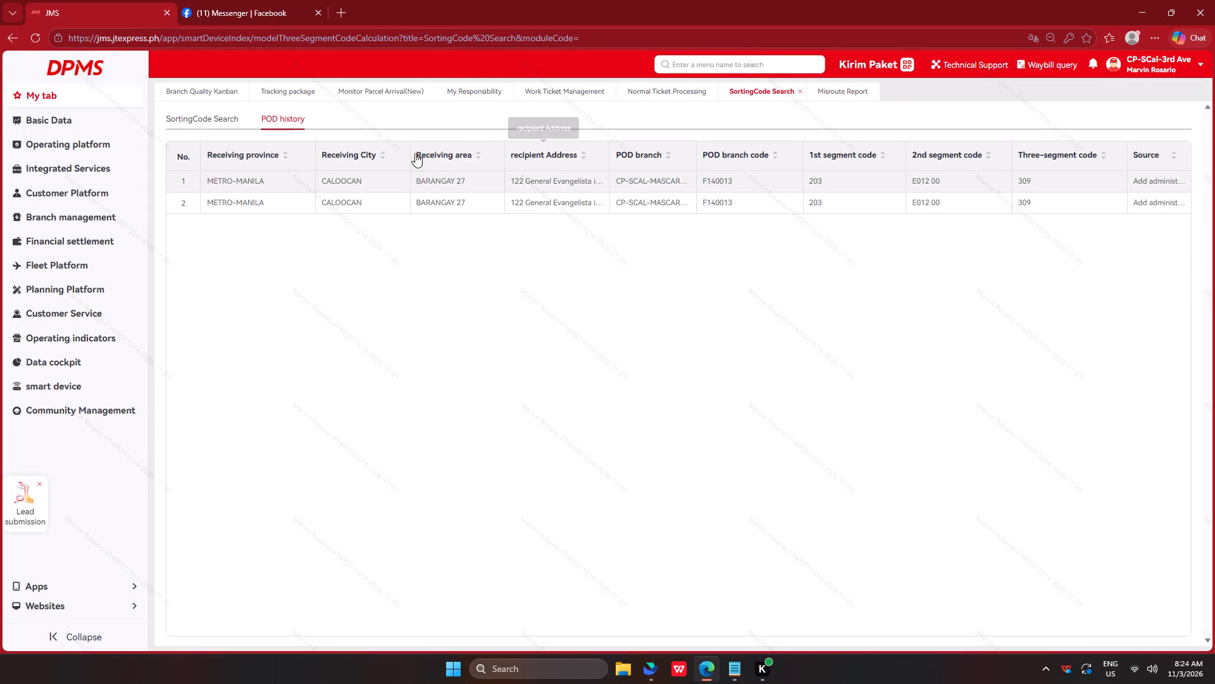
{"action": "left_click", "coordinate": [196, 115]}
{"action": "left_click", "coordinate": [709, 183]}
{"action": "left_click", "coordinate": [702, 183]}
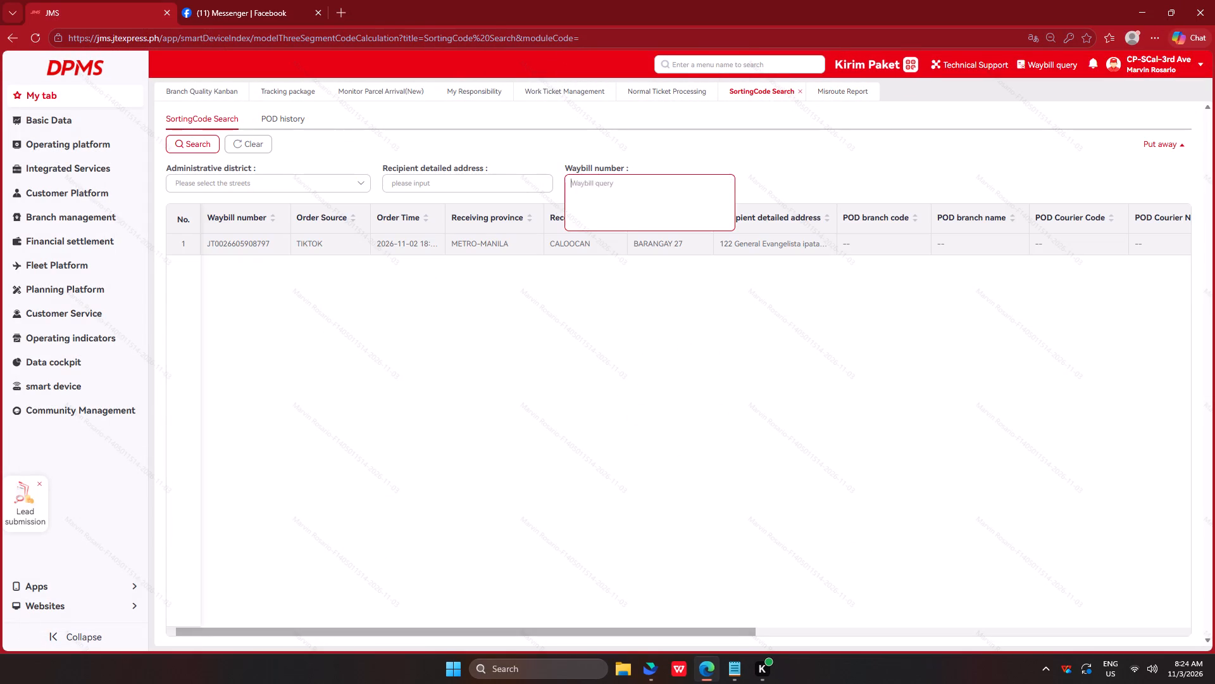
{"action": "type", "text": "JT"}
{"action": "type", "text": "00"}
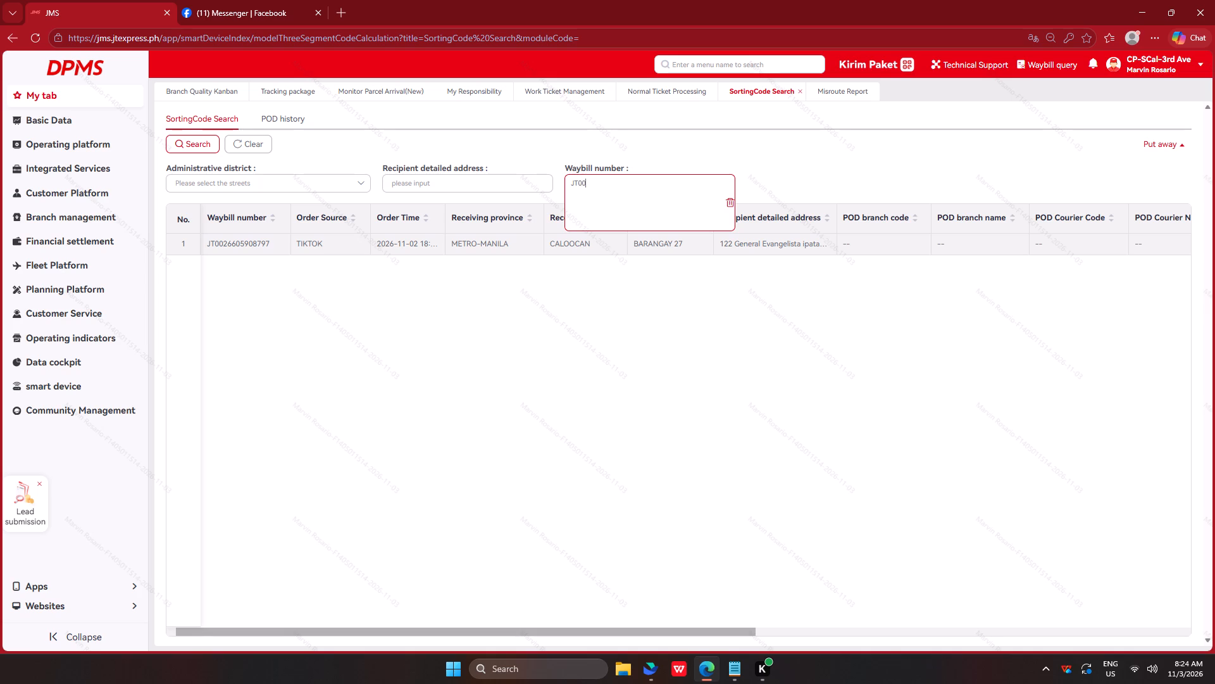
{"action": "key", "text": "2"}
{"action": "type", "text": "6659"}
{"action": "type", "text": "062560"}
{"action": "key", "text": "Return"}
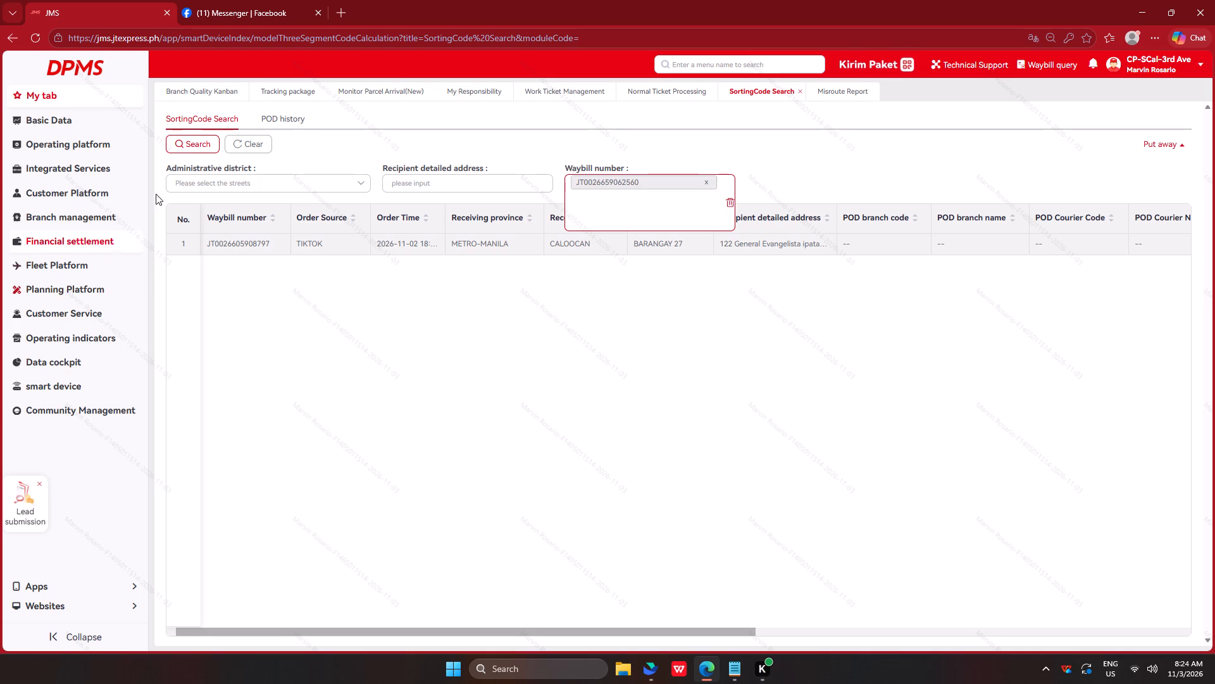
{"action": "left_click", "coordinate": [197, 137]}
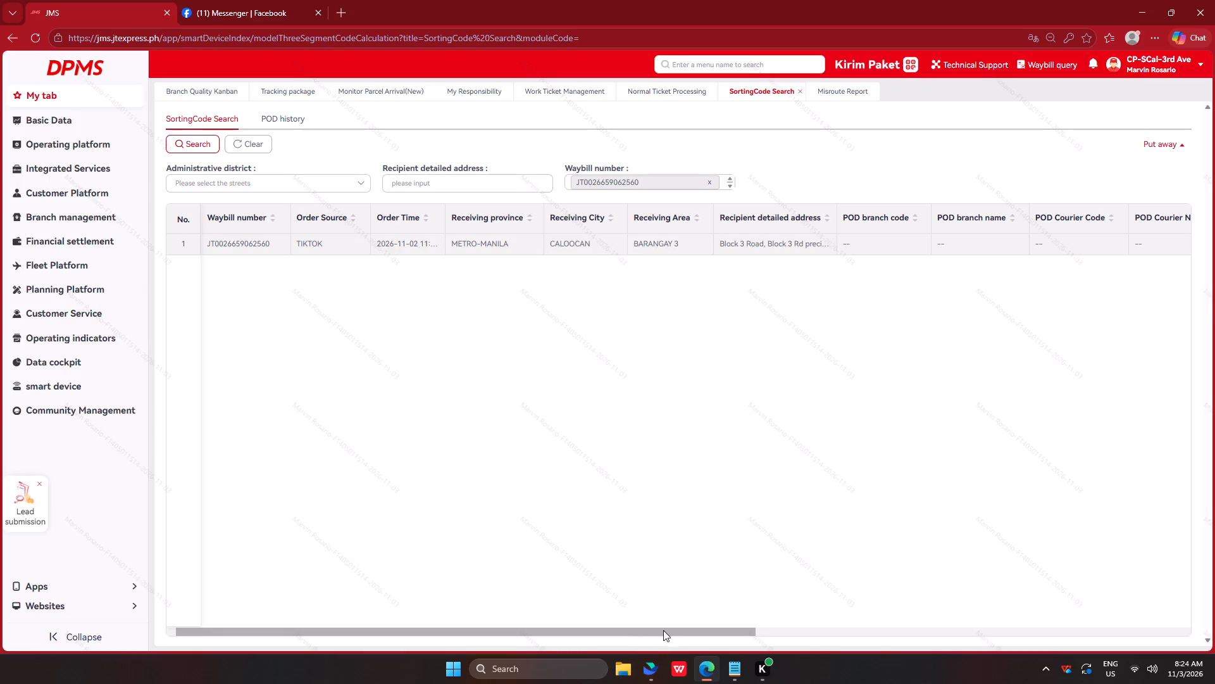
{"action": "left_click_drag", "start_coordinate": [659, 632], "coordinate": [1214, 596]}
{"action": "left_click", "coordinate": [1130, 241]}
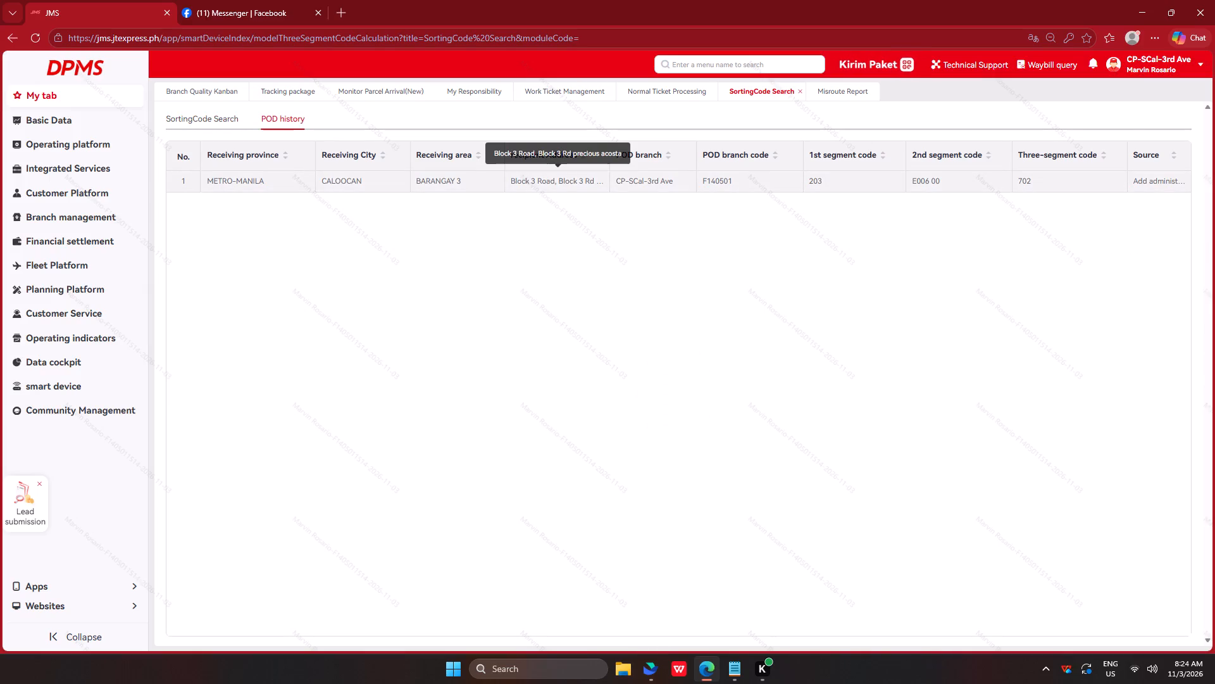
Switch to Notepad, check the addresses in the November 03, 2026 high value list, and return to the POD history.
{"action": "left_click", "coordinate": [734, 683]}
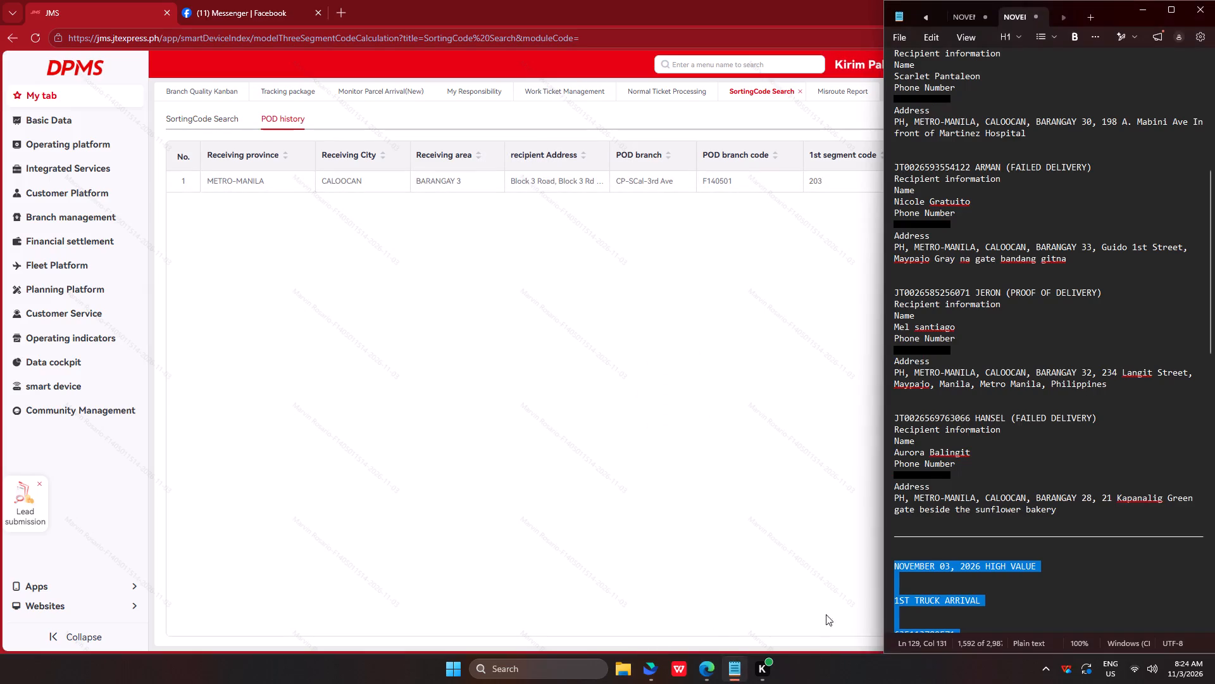
{"action": "scroll", "coordinate": [1059, 397], "scroll_direction": "up", "scroll_amount": 7}
{"action": "scroll", "coordinate": [1060, 396], "scroll_direction": "down", "scroll_amount": 10}
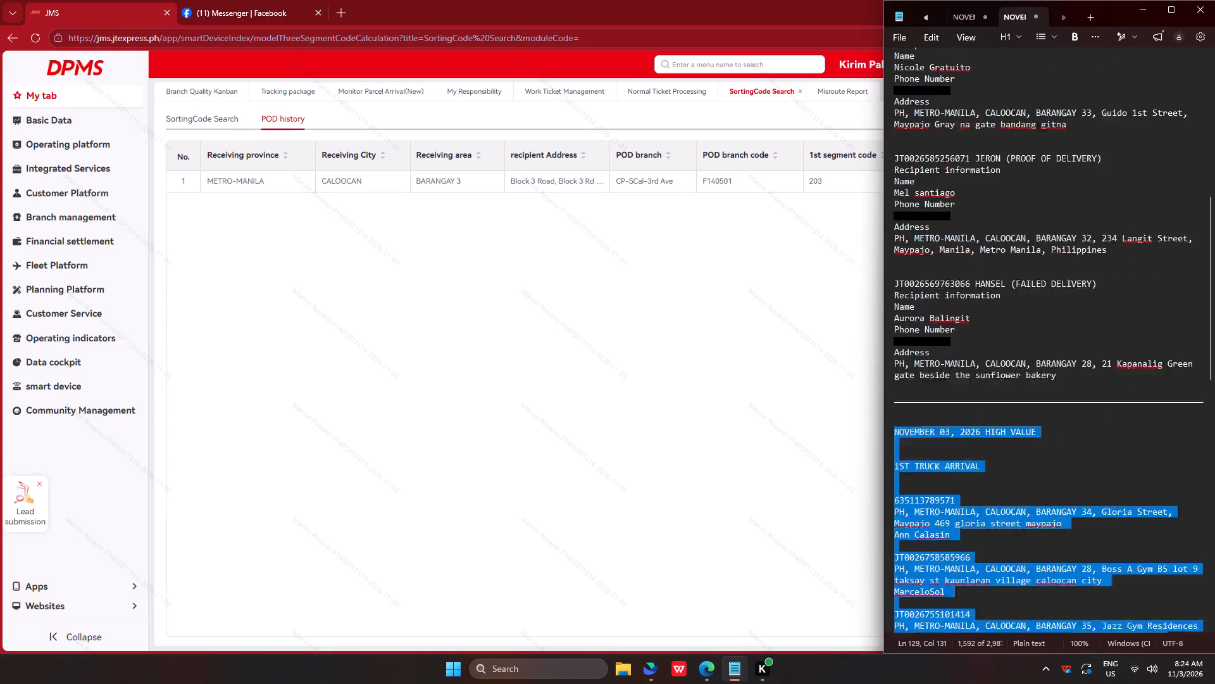
{"action": "scroll", "coordinate": [1062, 396], "scroll_direction": "down", "scroll_amount": 5}
{"action": "scroll", "coordinate": [1062, 396], "scroll_direction": "up", "scroll_amount": 3}
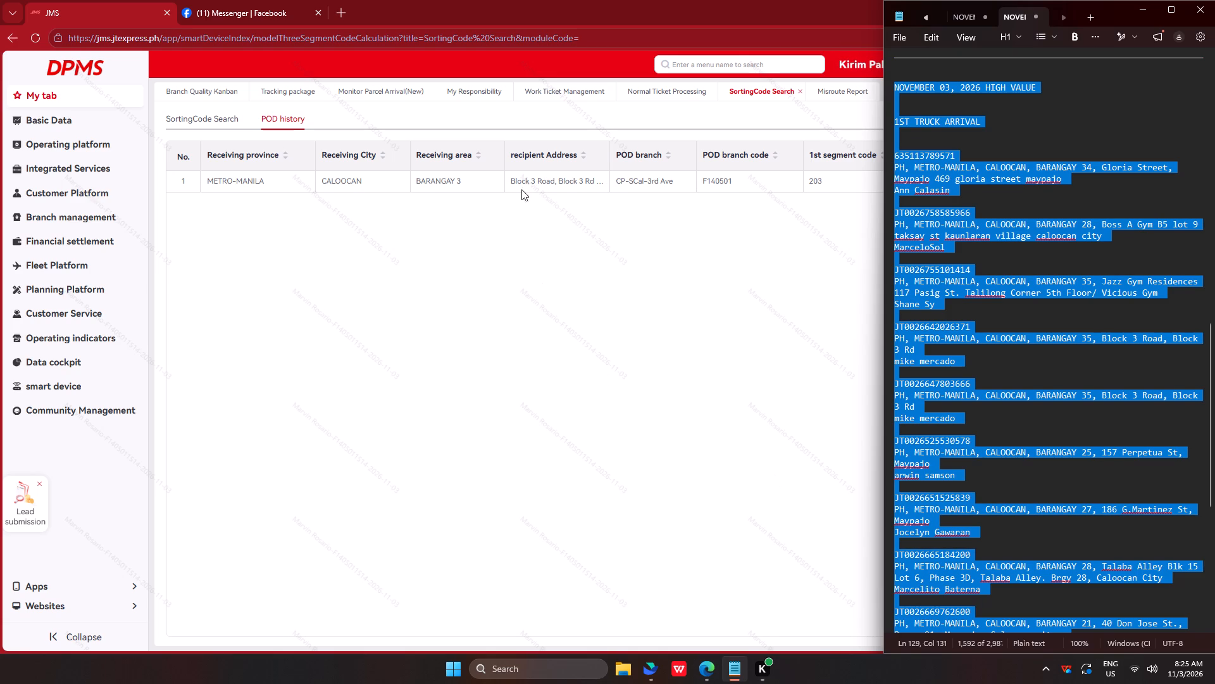
{"action": "left_click", "coordinate": [551, 369]}
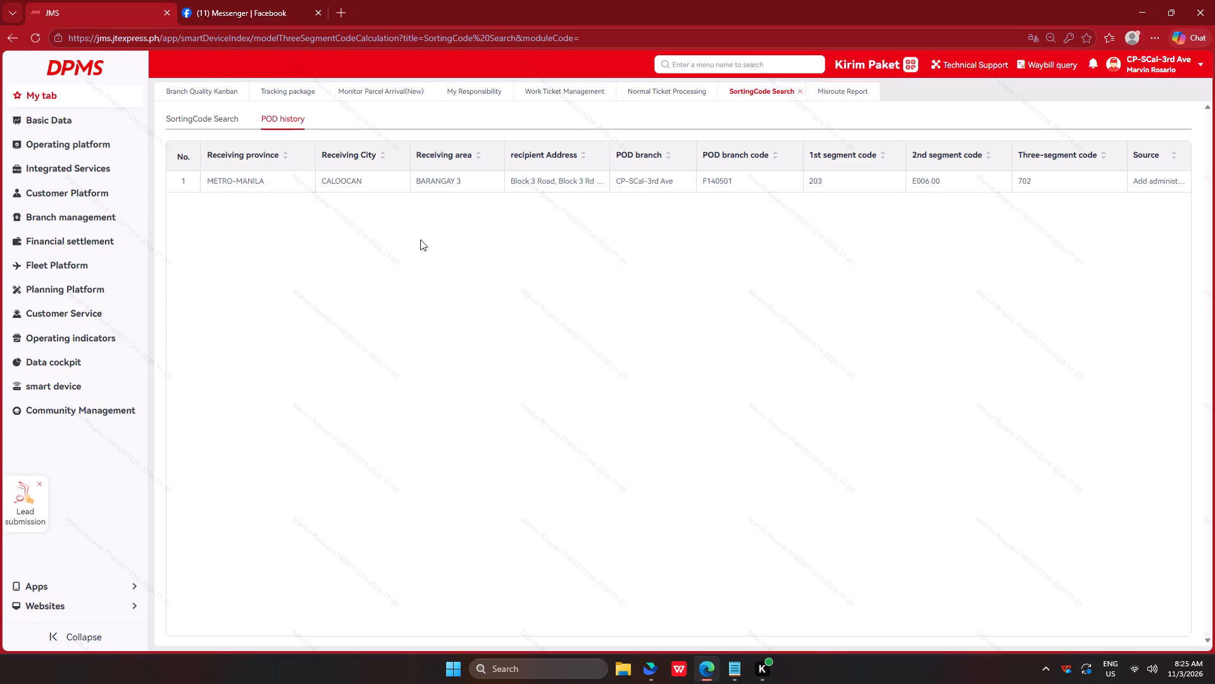
{"action": "left_click", "coordinate": [212, 122]}
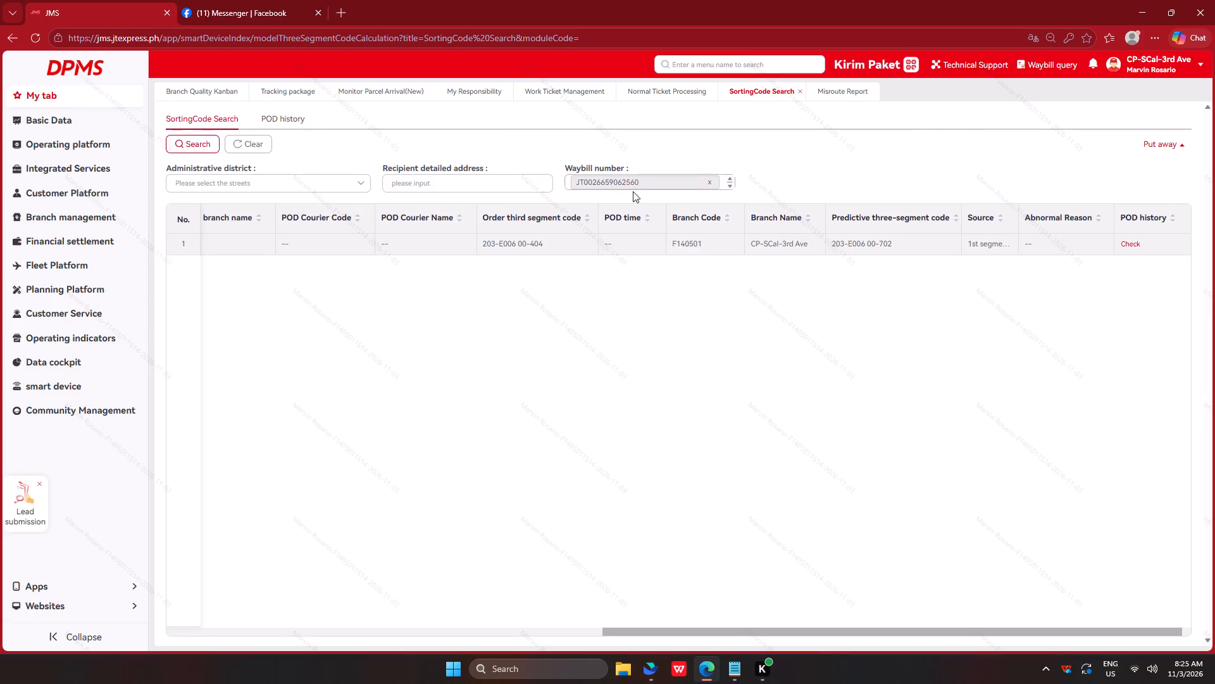
{"action": "double_click", "coordinate": [623, 180]}
{"action": "key", "text": "ctrl+c"}
{"action": "key", "text": "ctrl+c"}
{"action": "key", "text": "ctrl+c"}
{"action": "key", "text": "ctrl+c"}
{"action": "left_click", "coordinate": [290, 88], "text": "ctrl"}
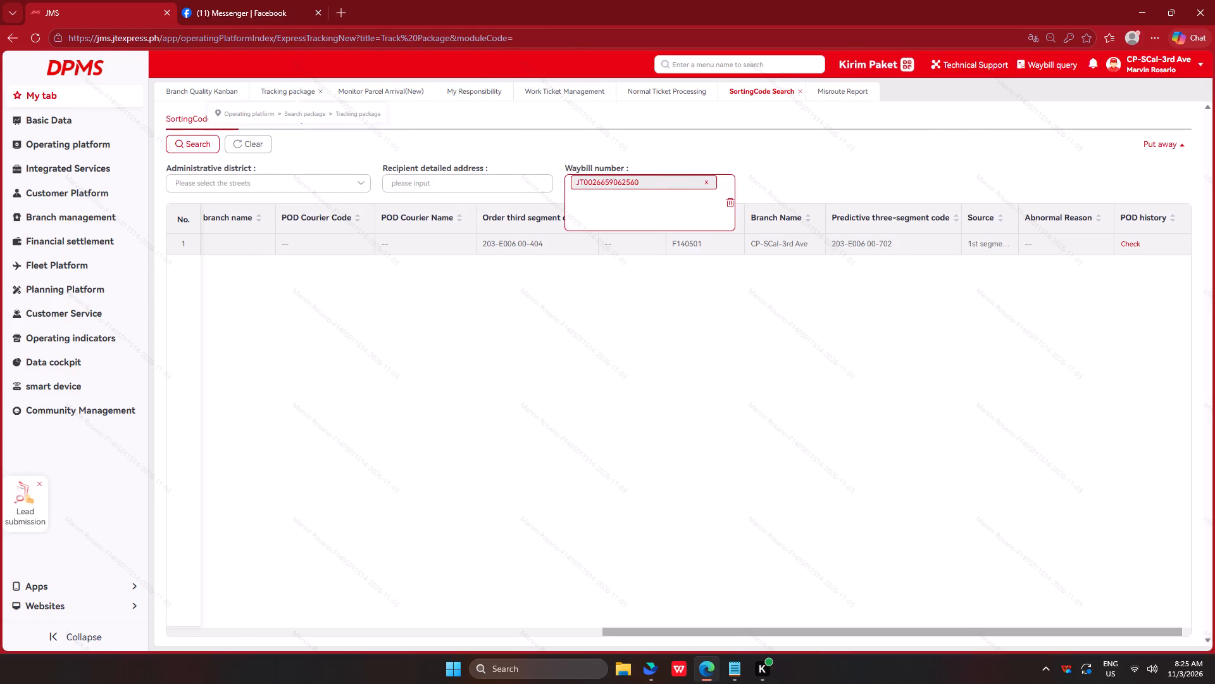
{"action": "left_click", "coordinate": [241, 212]}
{"action": "left_click", "coordinate": [238, 179]}
{"action": "key", "text": "ctrl+v"}
{"action": "left_click", "coordinate": [185, 213]}
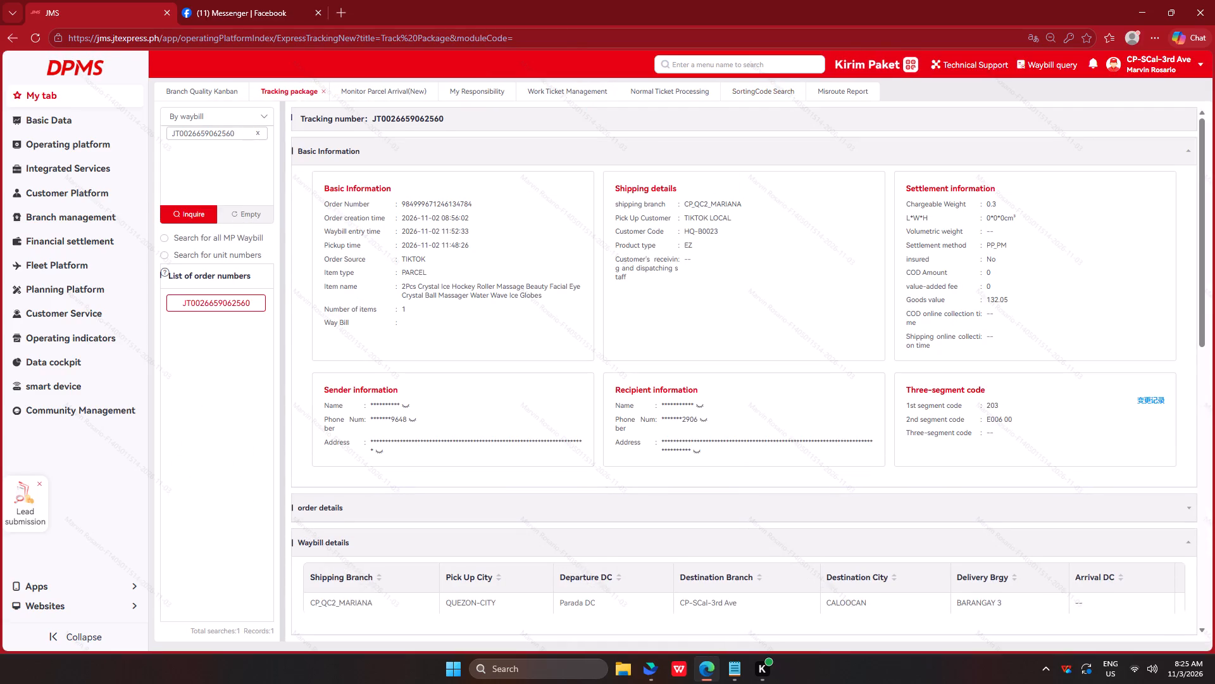
{"action": "left_click", "coordinate": [702, 403]}
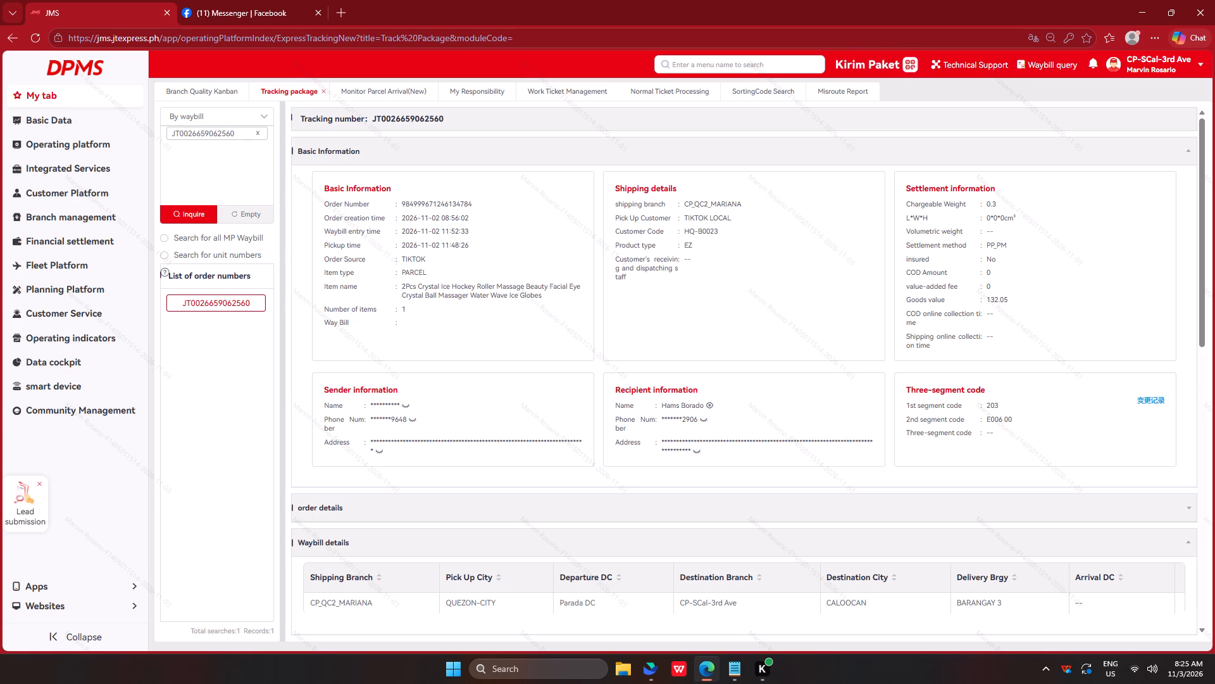
{"action": "left_click", "coordinate": [766, 93]}
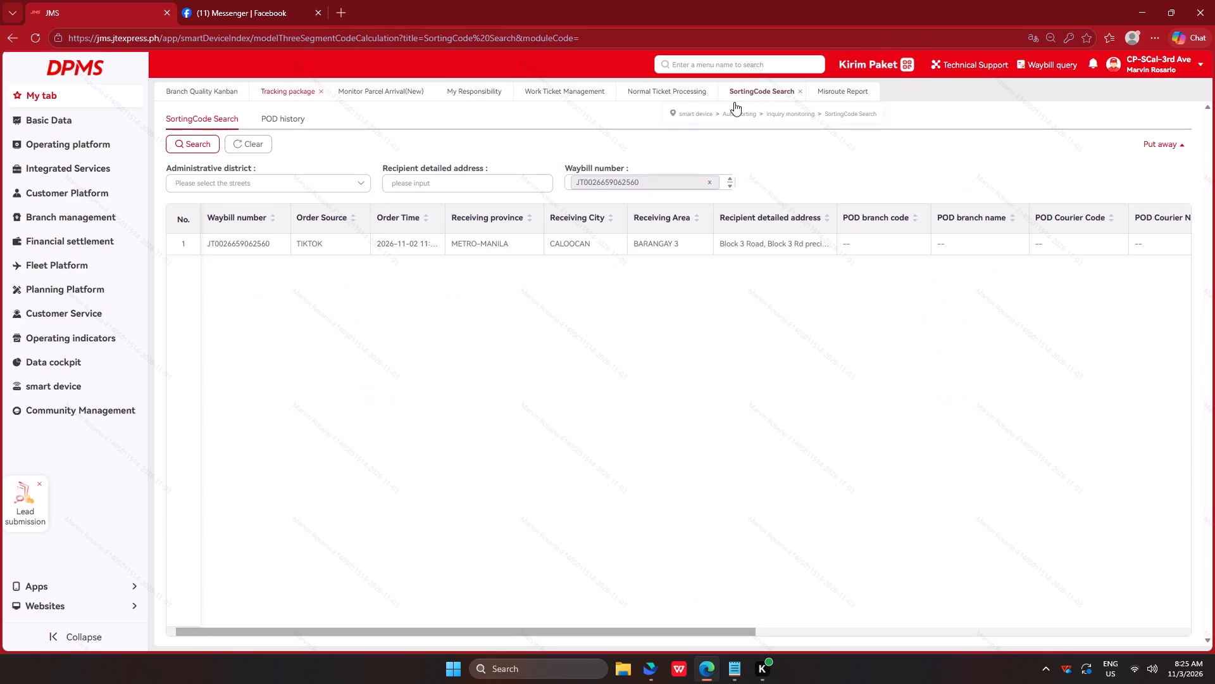
{"action": "left_click", "coordinate": [709, 182]}
{"action": "left_click", "coordinate": [703, 179]}
{"action": "key", "text": "j"}
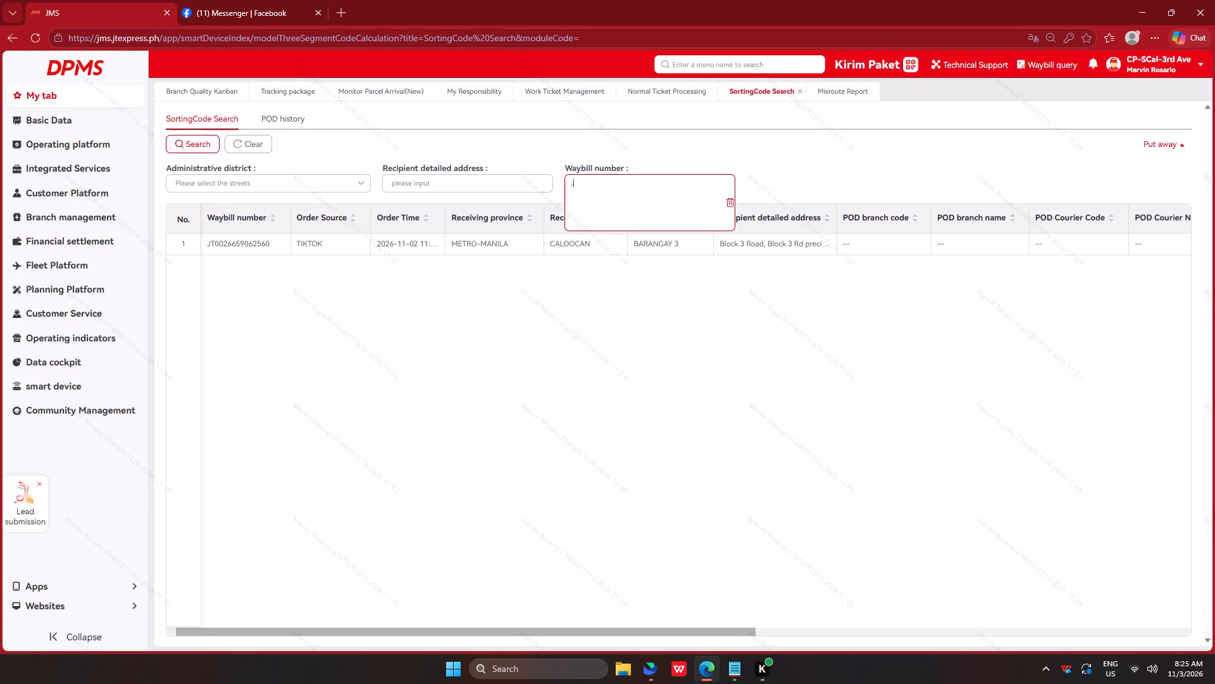
{"action": "key", "text": "t"}
{"action": "key", "text": "0"}
{"action": "key", "text": "0"}
{"action": "key", "text": "2"}
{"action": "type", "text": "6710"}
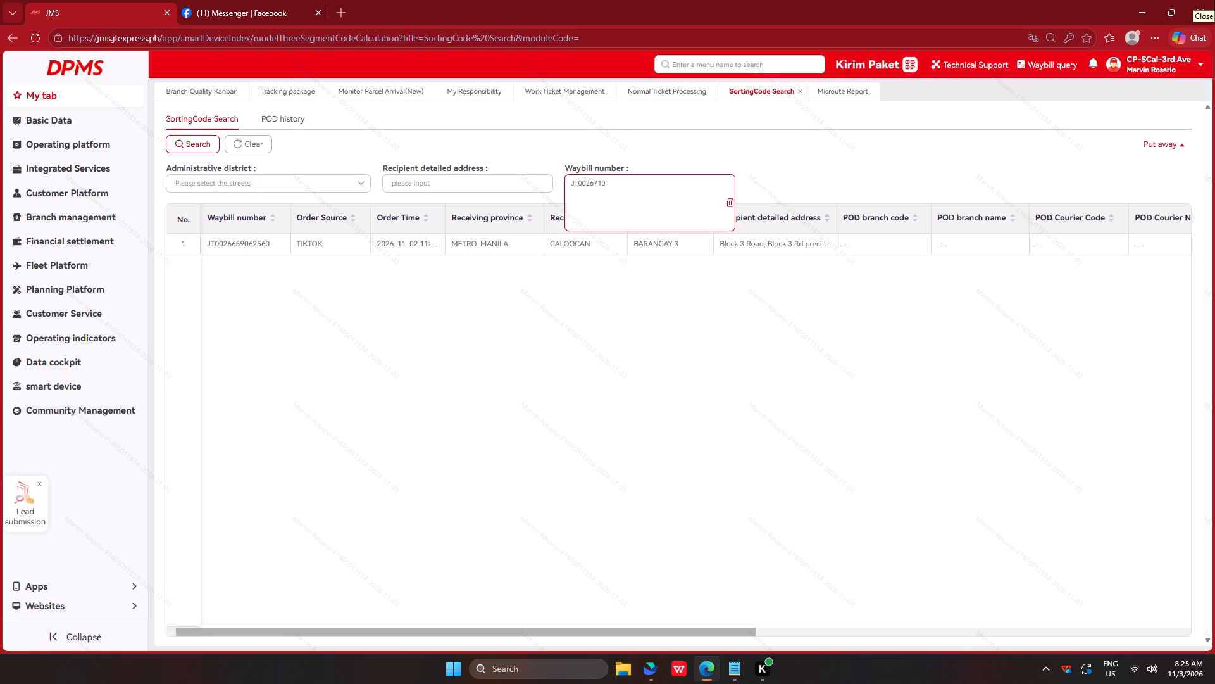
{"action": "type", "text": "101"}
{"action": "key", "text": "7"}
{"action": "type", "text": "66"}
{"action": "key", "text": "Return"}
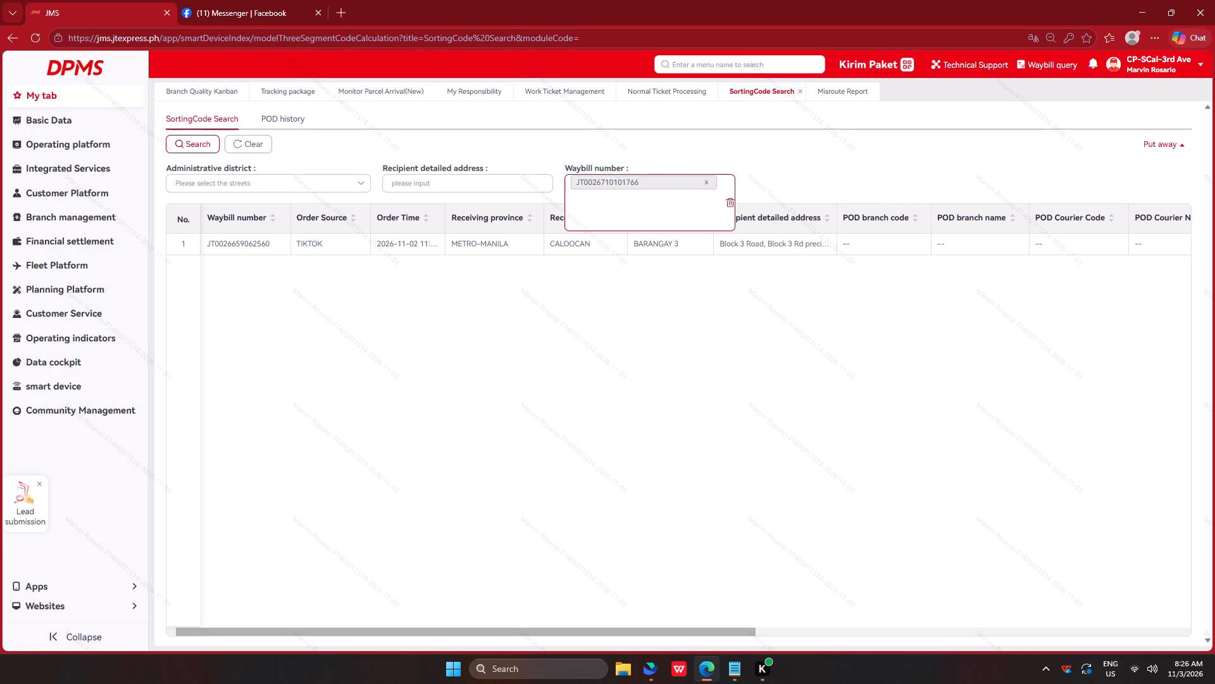
{"action": "left_click", "coordinate": [181, 146]}
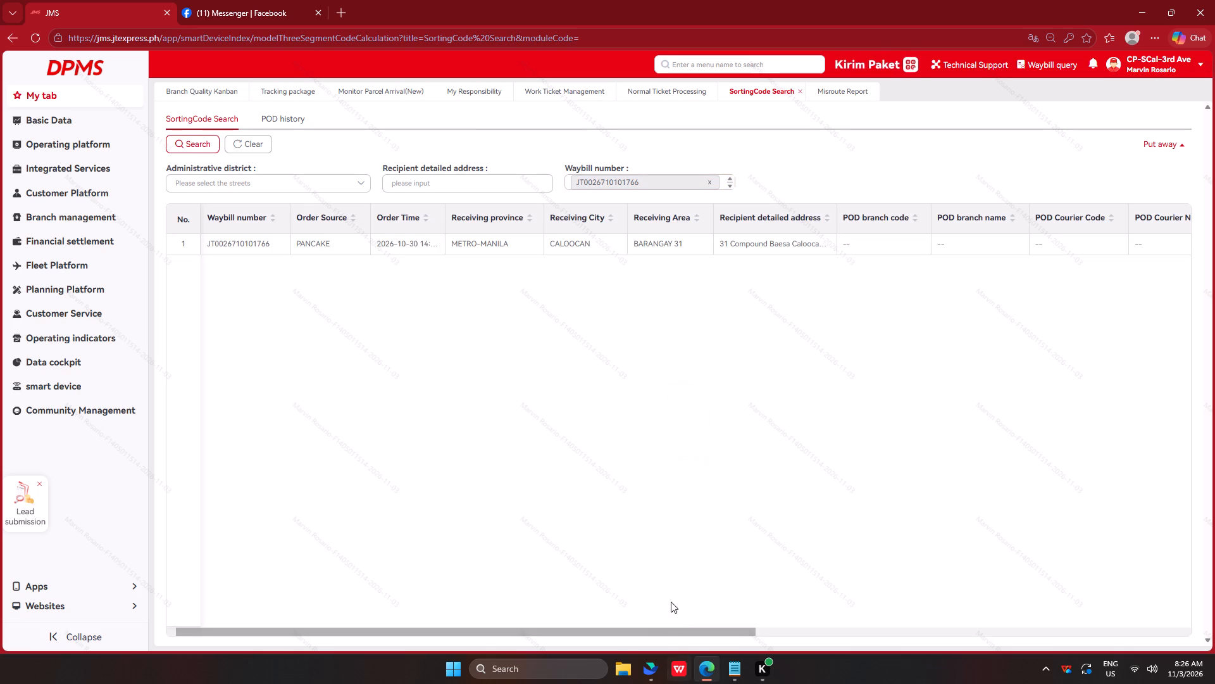
{"action": "left_click_drag", "start_coordinate": [649, 636], "coordinate": [857, 631]}
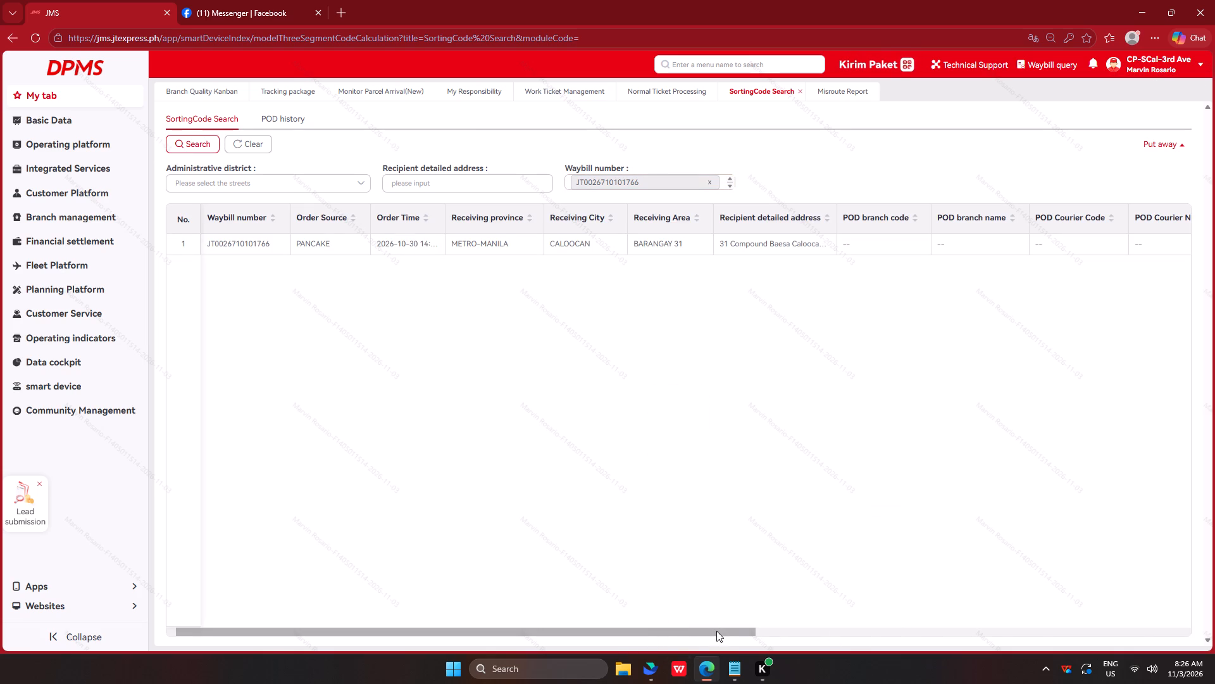
{"action": "left_click_drag", "start_coordinate": [717, 631], "coordinate": [1177, 579]}
{"action": "left_click", "coordinate": [1131, 244]}
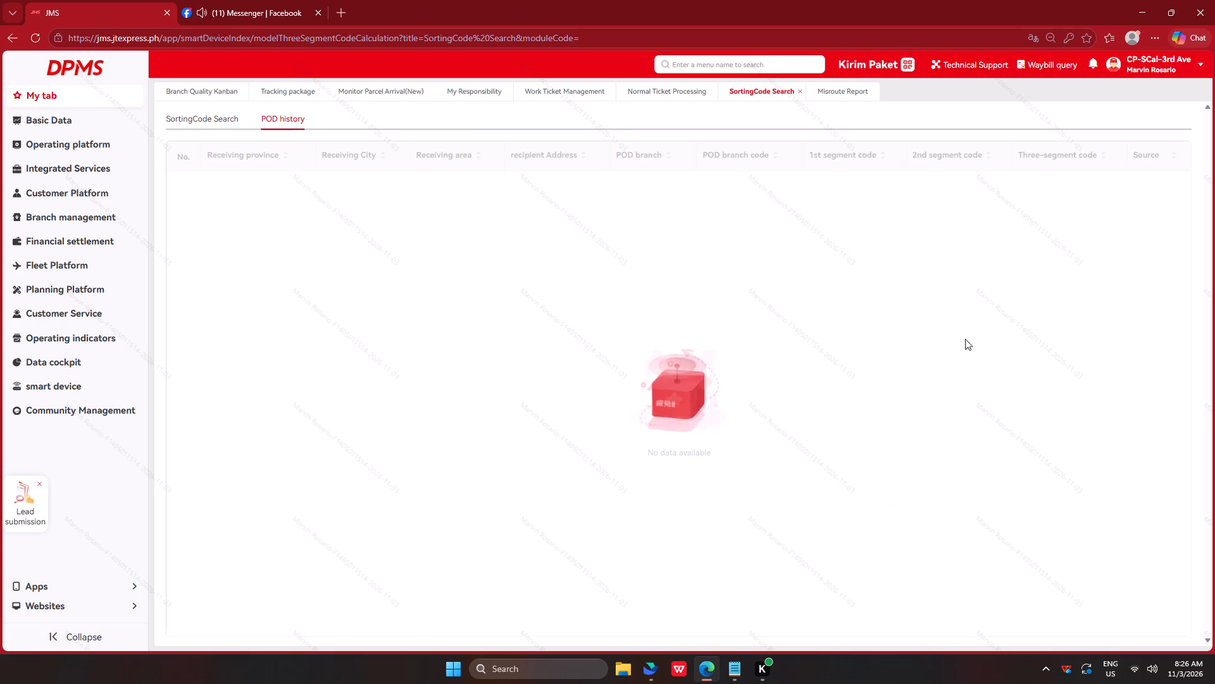
{"action": "left_click", "coordinate": [218, 115]}
{"action": "double_click", "coordinate": [628, 184]}
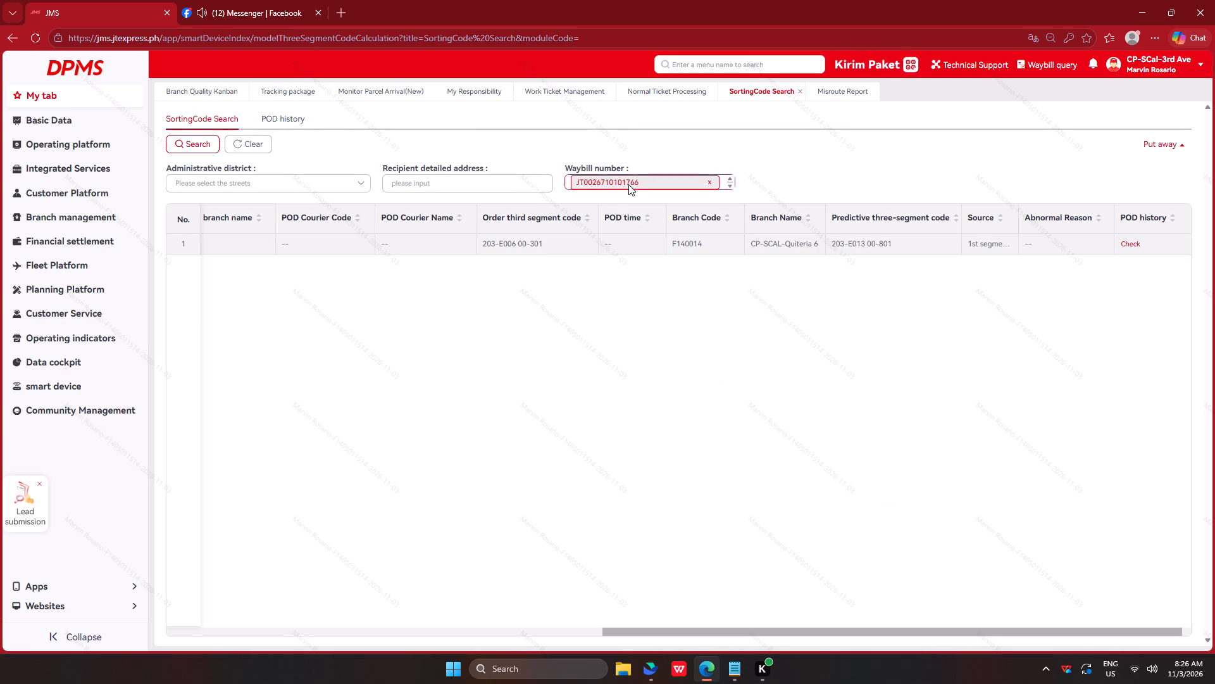
{"action": "key", "text": "ctrl+c"}
{"action": "key", "text": "ctrl+c"}
{"action": "key", "text": "ctrl+c"}
{"action": "key", "text": "ctrl+c"}
{"action": "left_click", "coordinate": [292, 93], "text": "ctrl"}
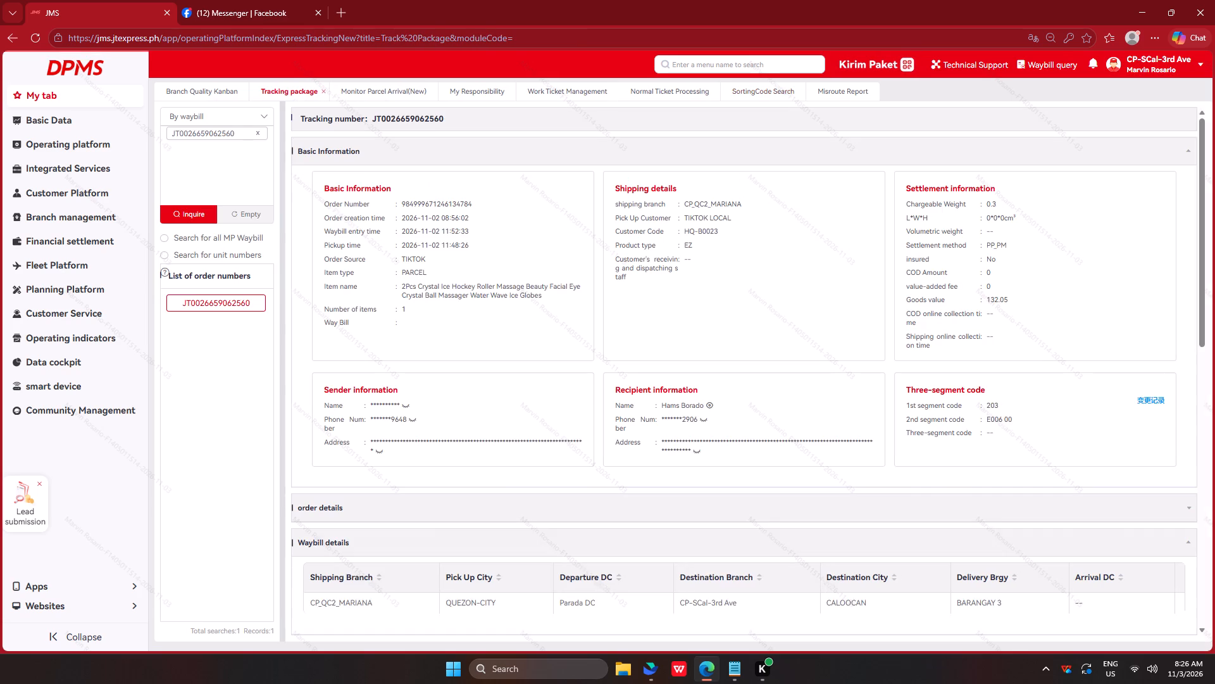
{"action": "left_click", "coordinate": [254, 213]}
{"action": "left_click", "coordinate": [249, 187]}
{"action": "key", "text": "ctrl+v"}
{"action": "left_click", "coordinate": [199, 214]}
View the problematic parcel photos of the CP-SCal-3rd Ave record in Problematic Package Registration Information, and close the viewer.
{"action": "scroll", "coordinate": [418, 269], "scroll_direction": "down", "scroll_amount": 14}
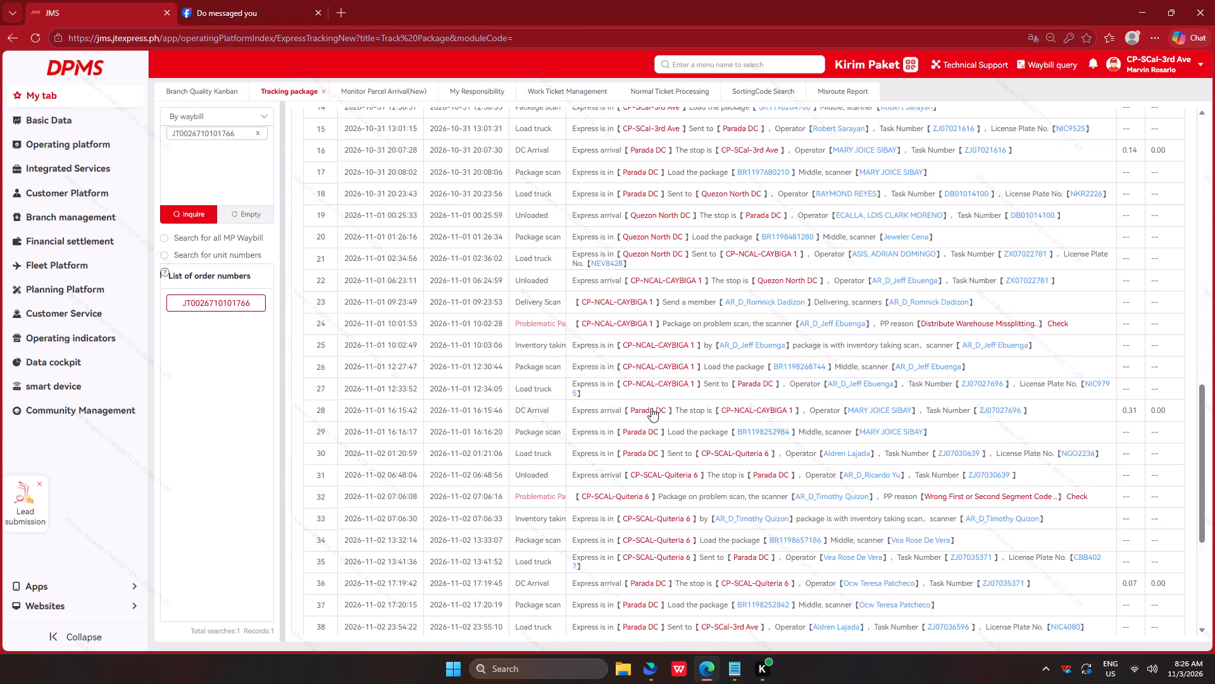
{"action": "scroll", "coordinate": [652, 415], "scroll_direction": "down", "scroll_amount": 7}
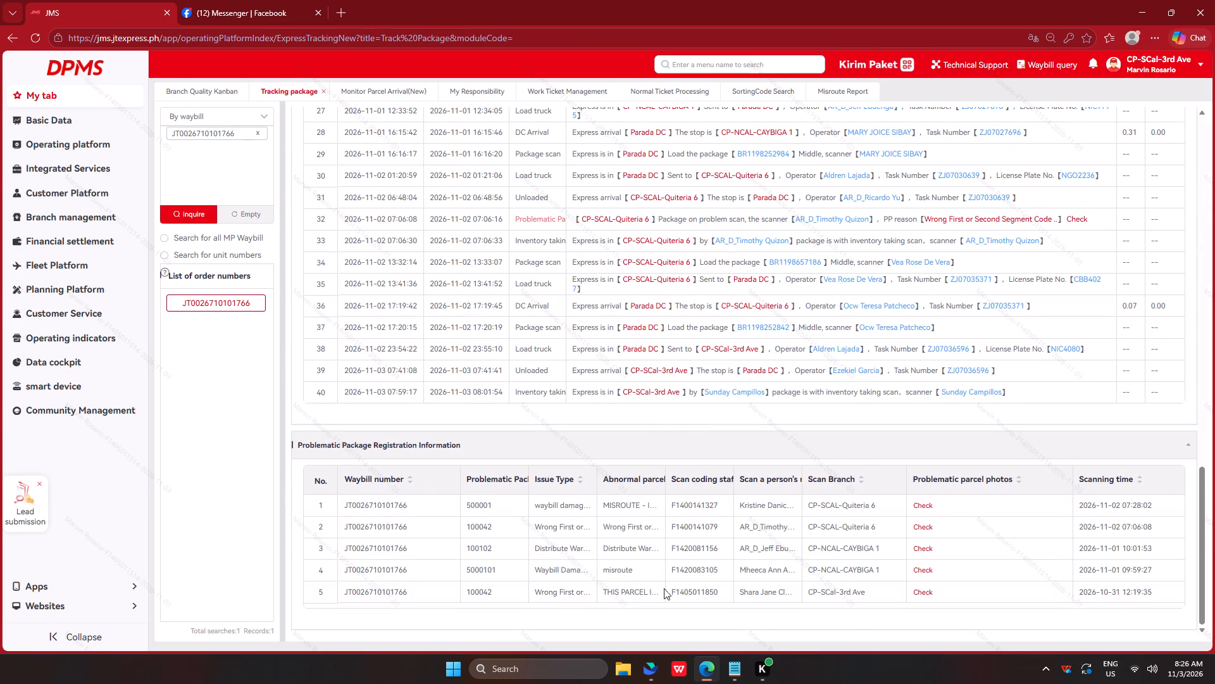
{"action": "left_click", "coordinate": [924, 592]}
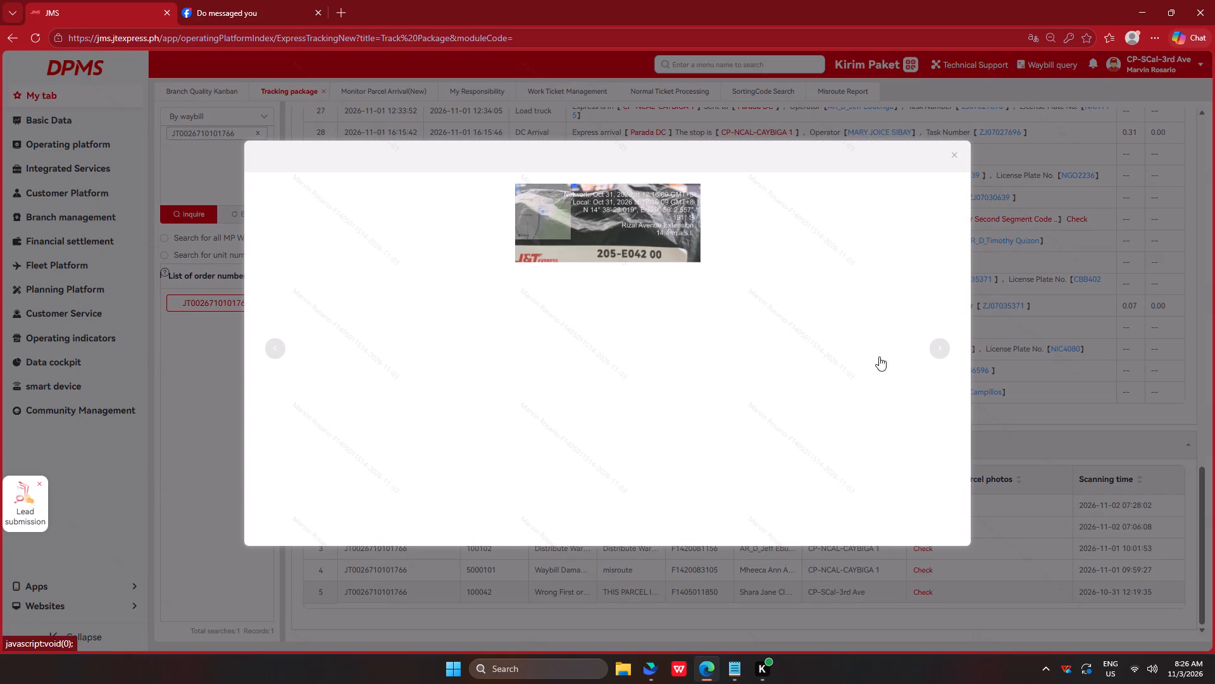
{"action": "left_click", "coordinate": [945, 350]}
{"action": "left_click", "coordinate": [940, 348]}
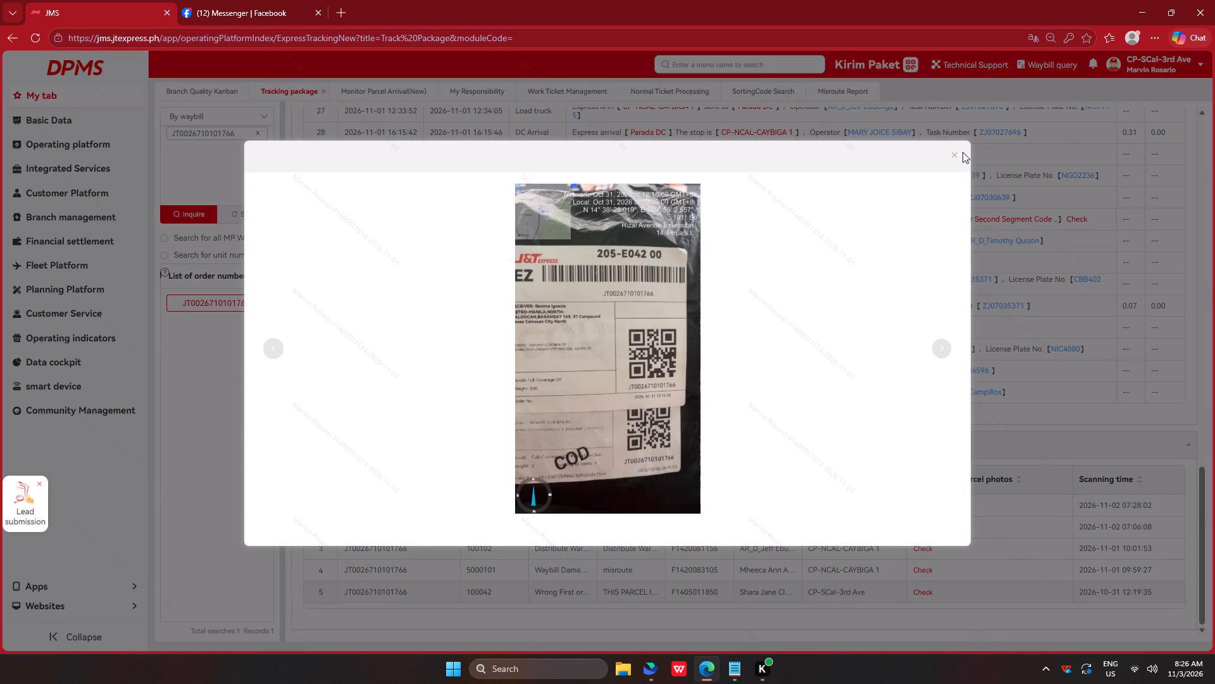
{"action": "left_click", "coordinate": [955, 158]}
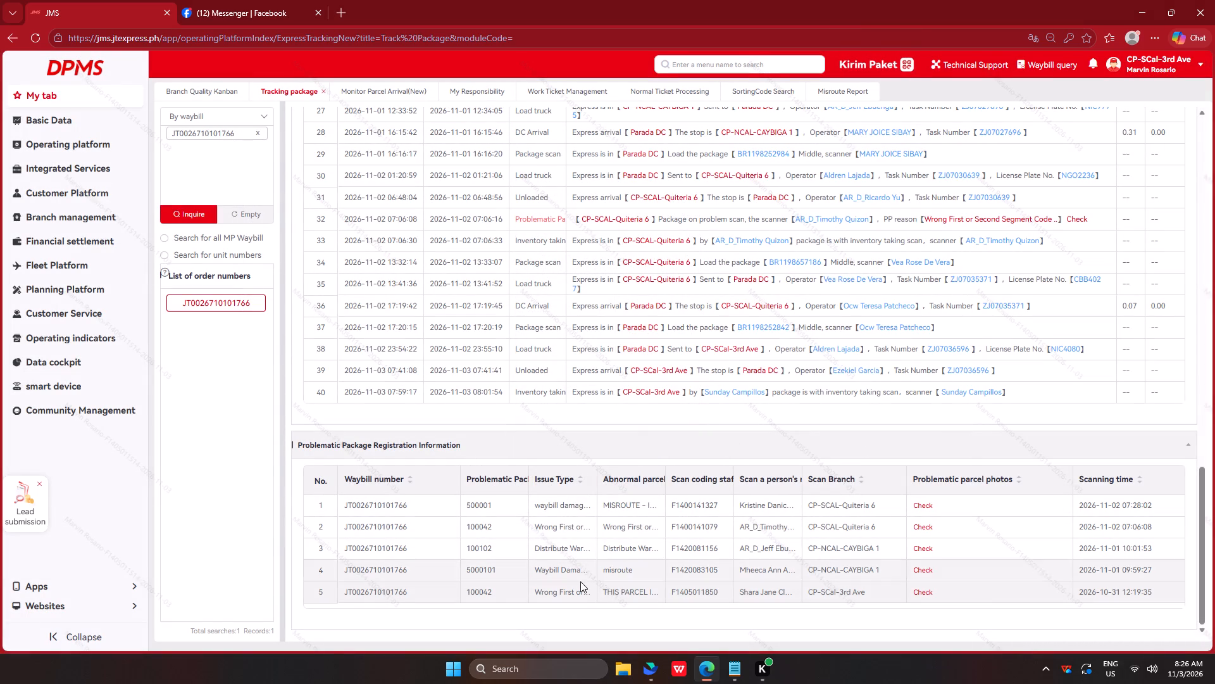
{"action": "left_click", "coordinate": [926, 571]}
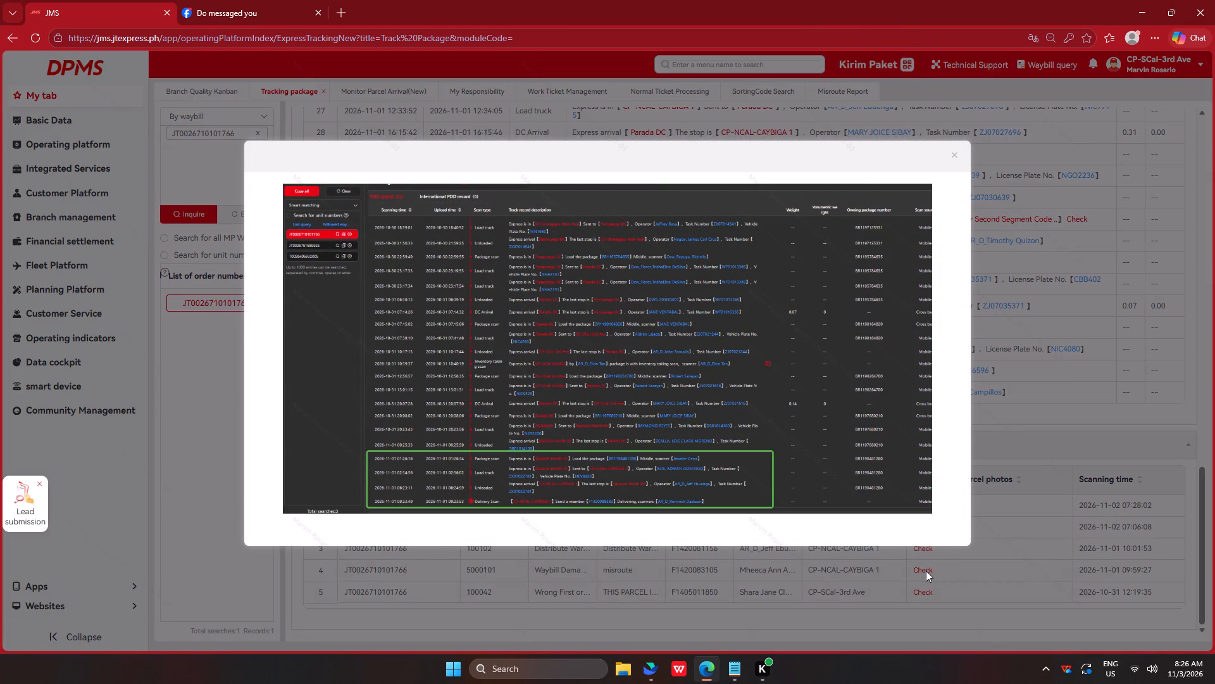
Close the open photo, and check the problematic parcel photos of the CP-NCAL-CAYBIGA 1 Distribute record and the CP-SCAL-Quiteria 6 100042 record.
{"action": "key", "text": "Escape"}
{"action": "left_click", "coordinate": [923, 547]}
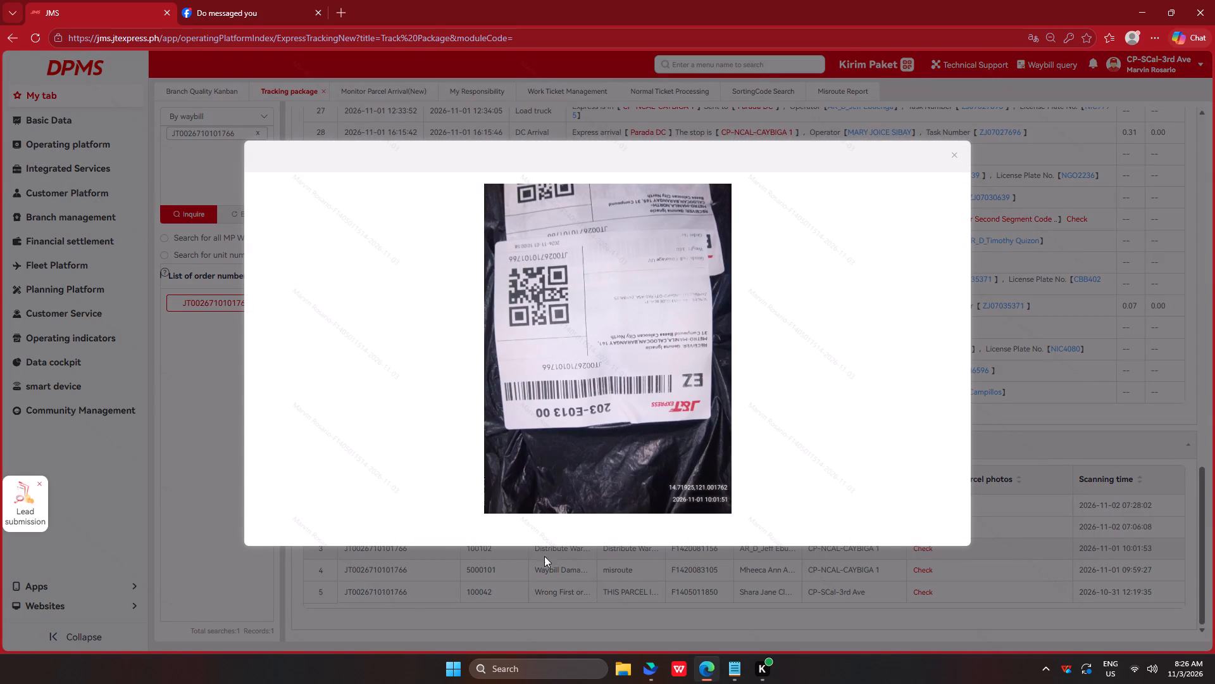
{"action": "key", "text": "Escape"}
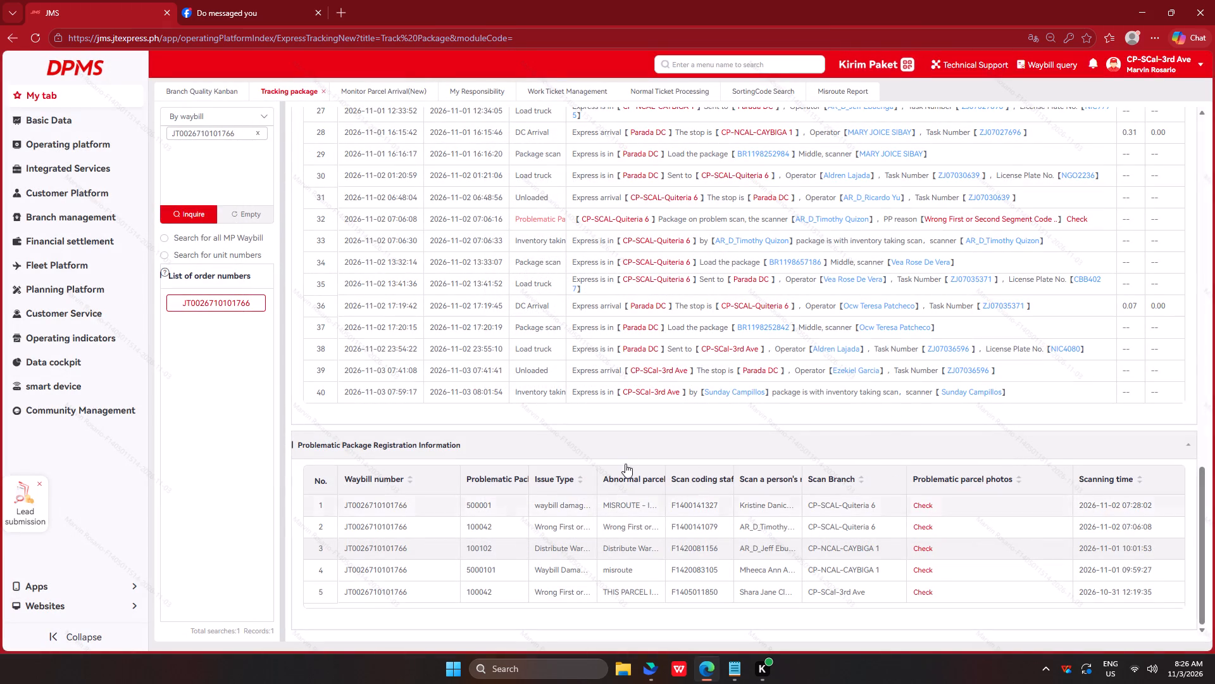
{"action": "left_click", "coordinate": [919, 531]}
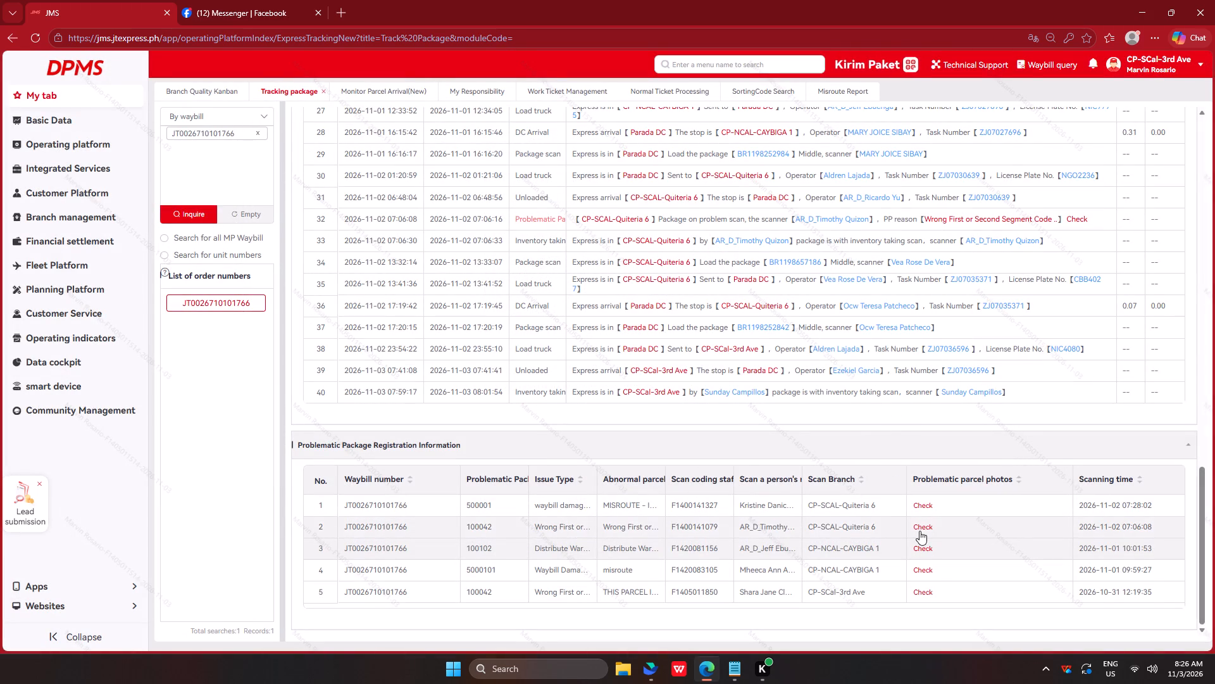
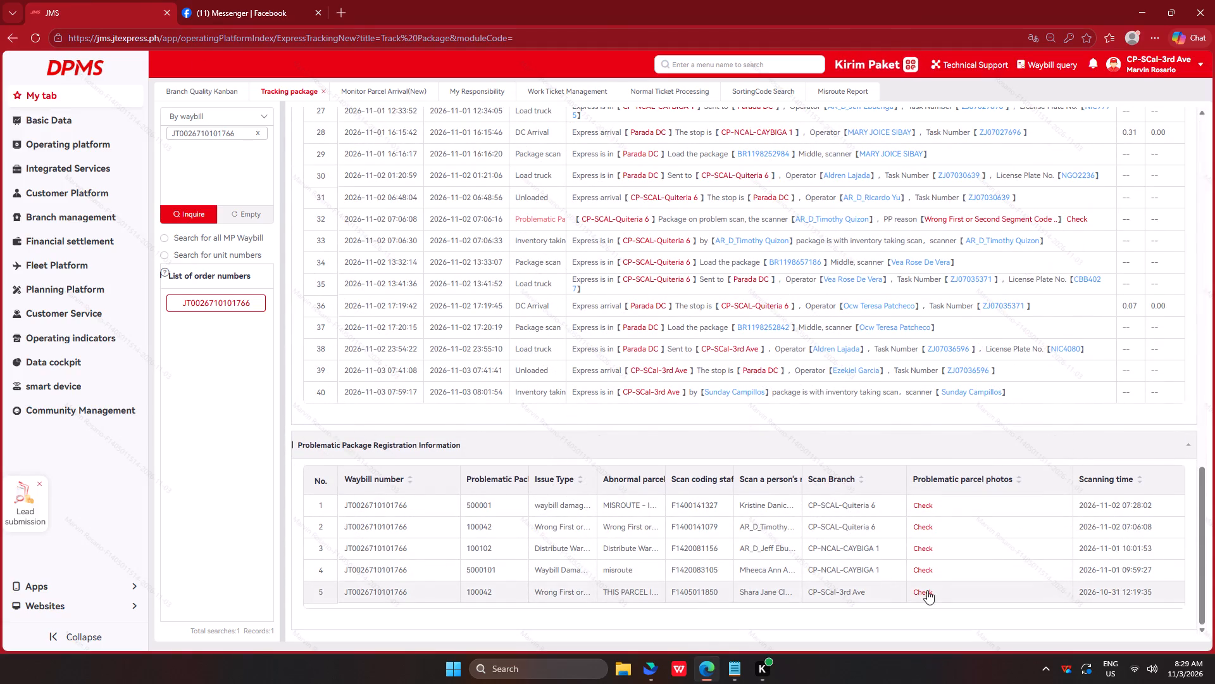
{"action": "left_click", "coordinate": [927, 590]}
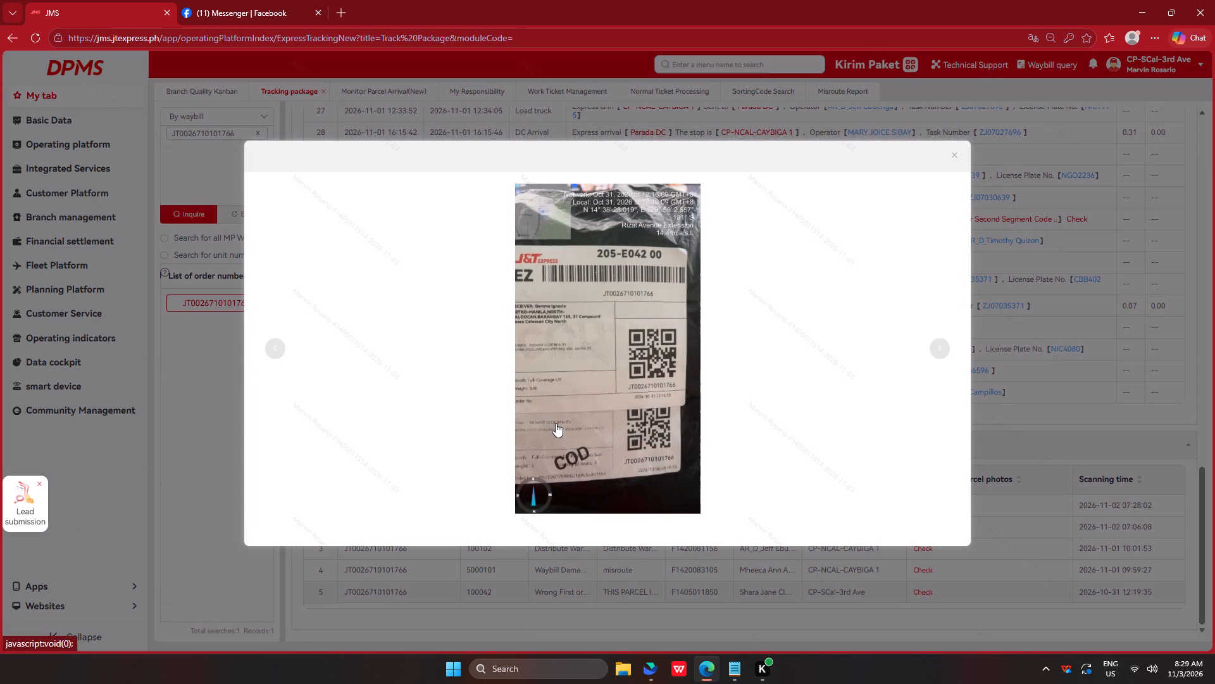
Examine the open misroute parcel photo and close the viewer.
{"action": "scroll", "coordinate": [556, 423], "scroll_direction": "up", "scroll_amount": 3}
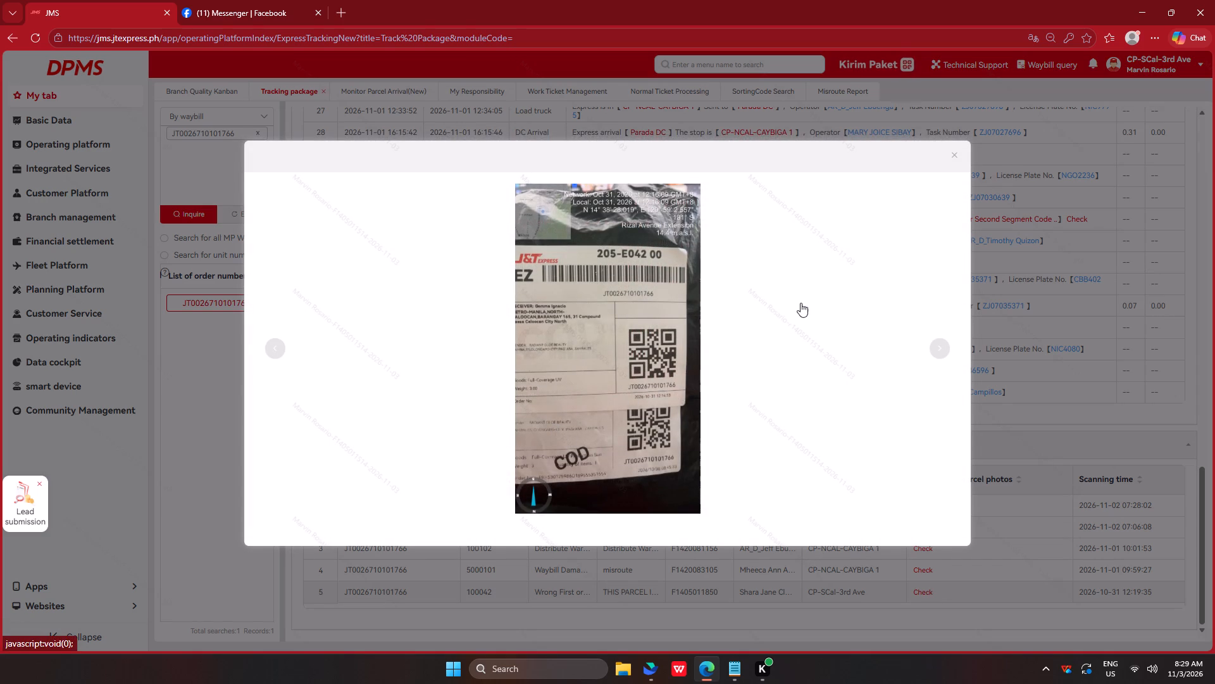
{"action": "key", "text": "Escape"}
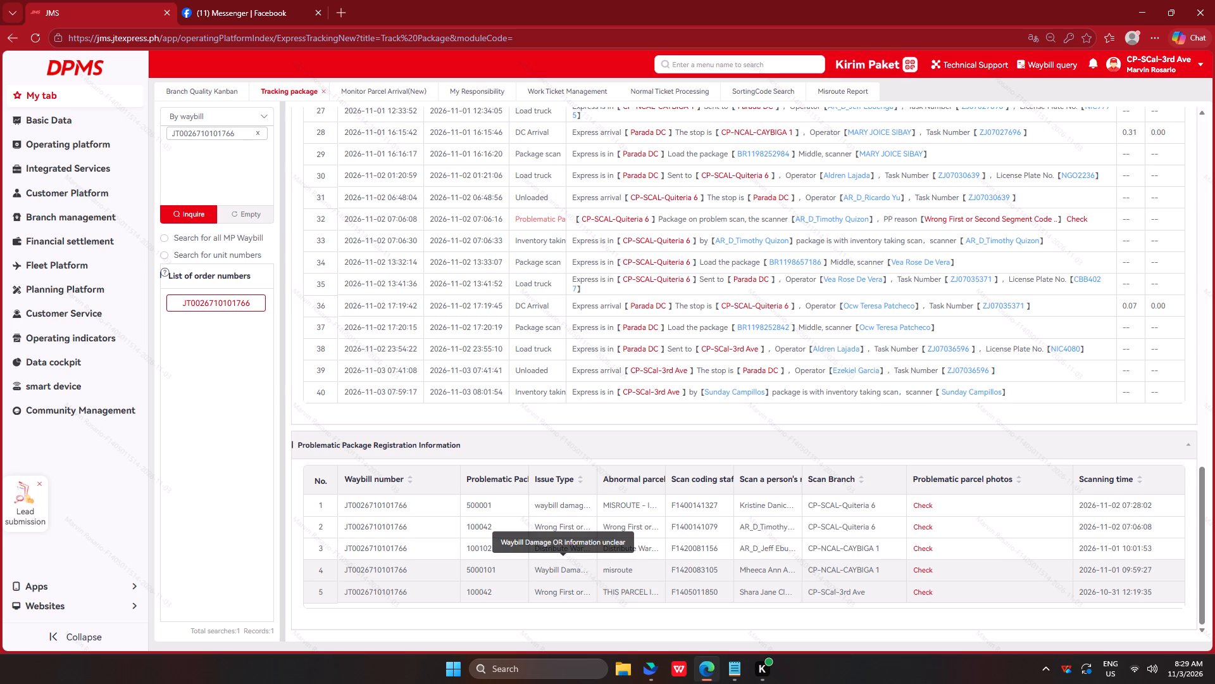
{"action": "left_click", "coordinate": [920, 553]}
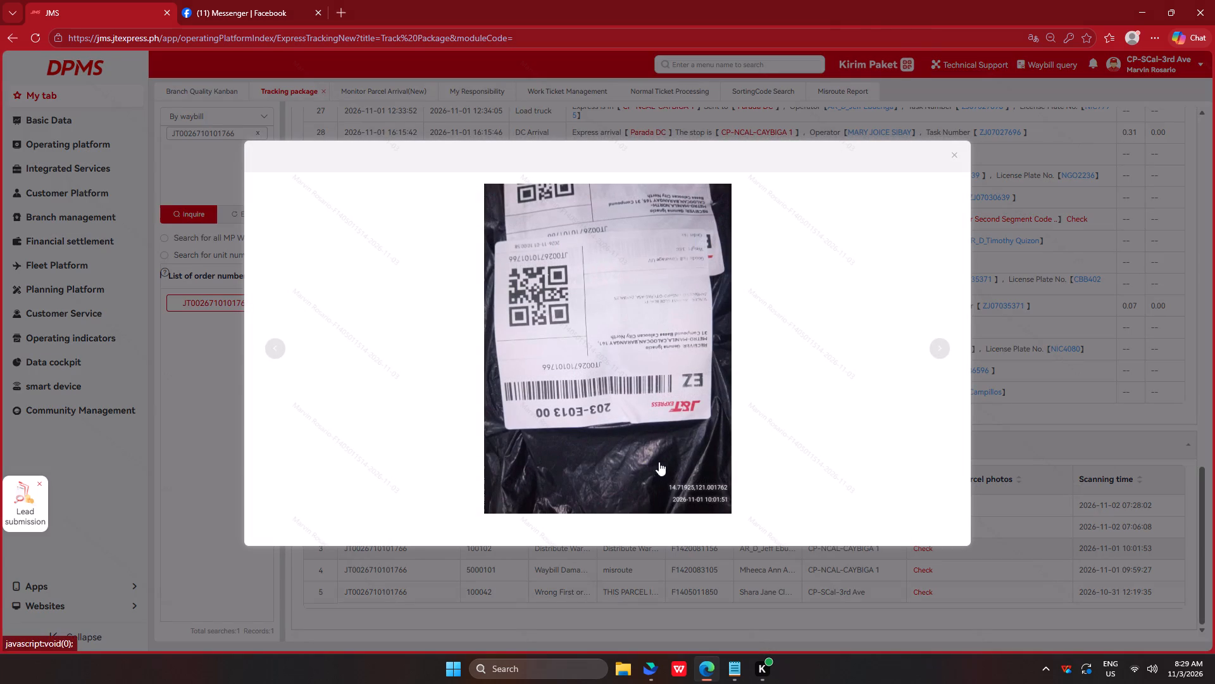
{"action": "key", "text": "Escape"}
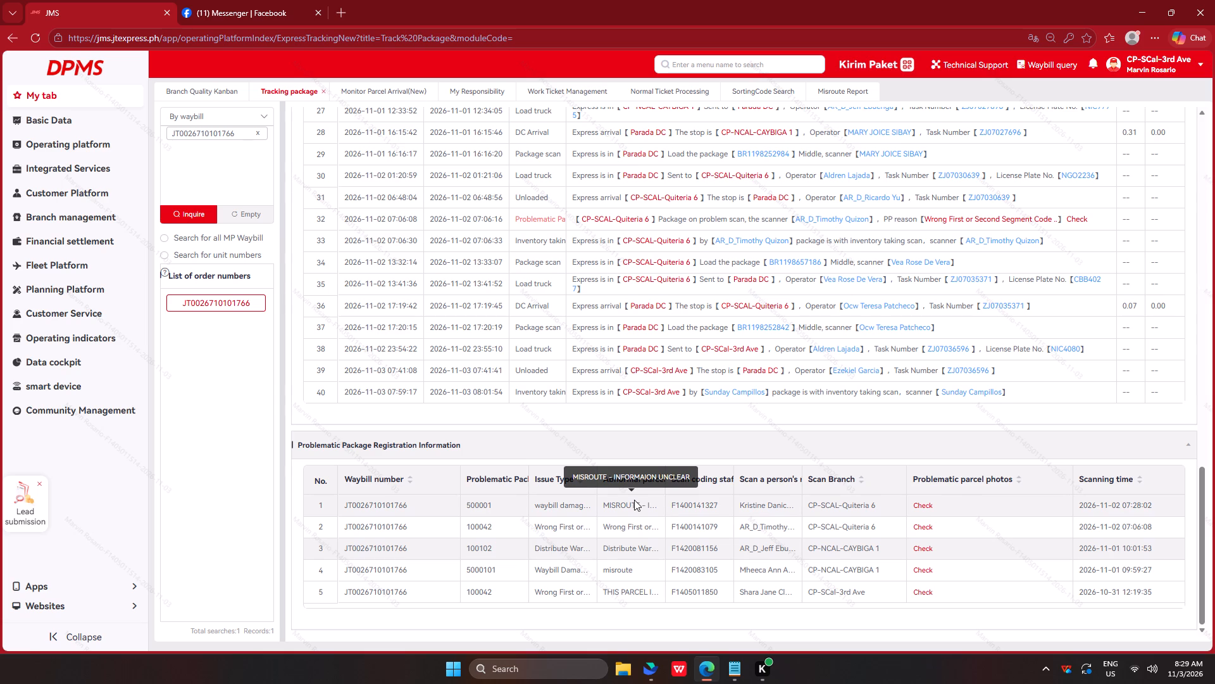
{"action": "left_click", "coordinate": [930, 505]}
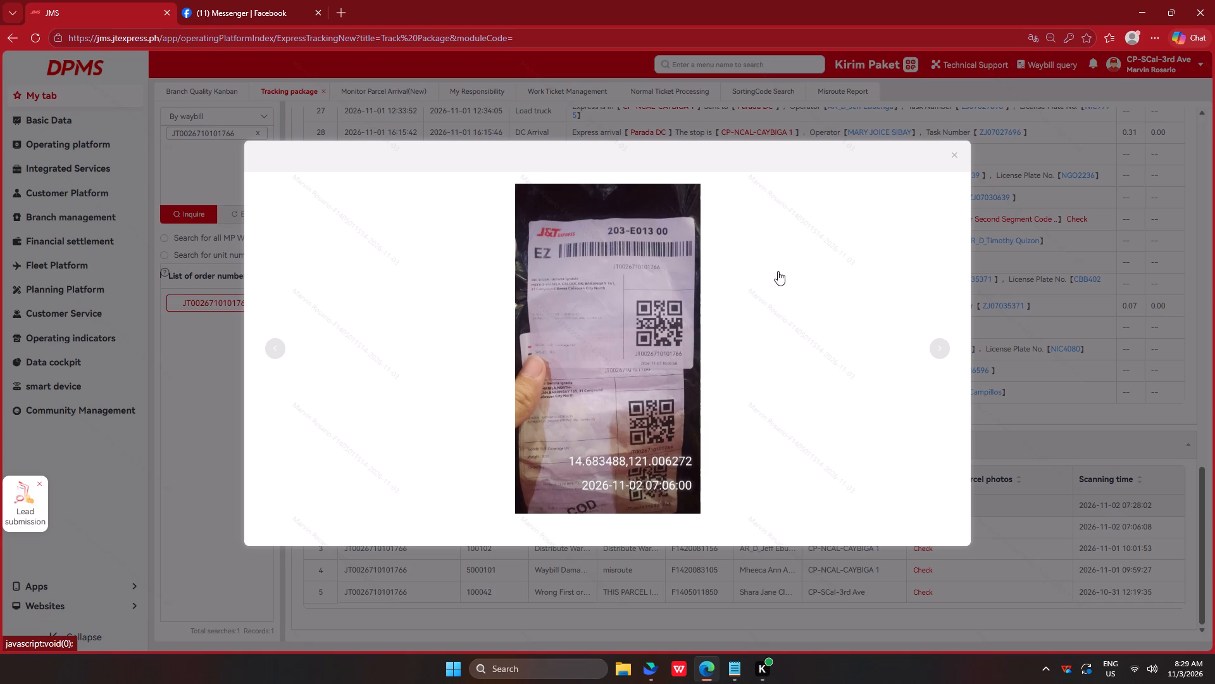
{"action": "left_click", "coordinate": [956, 156]}
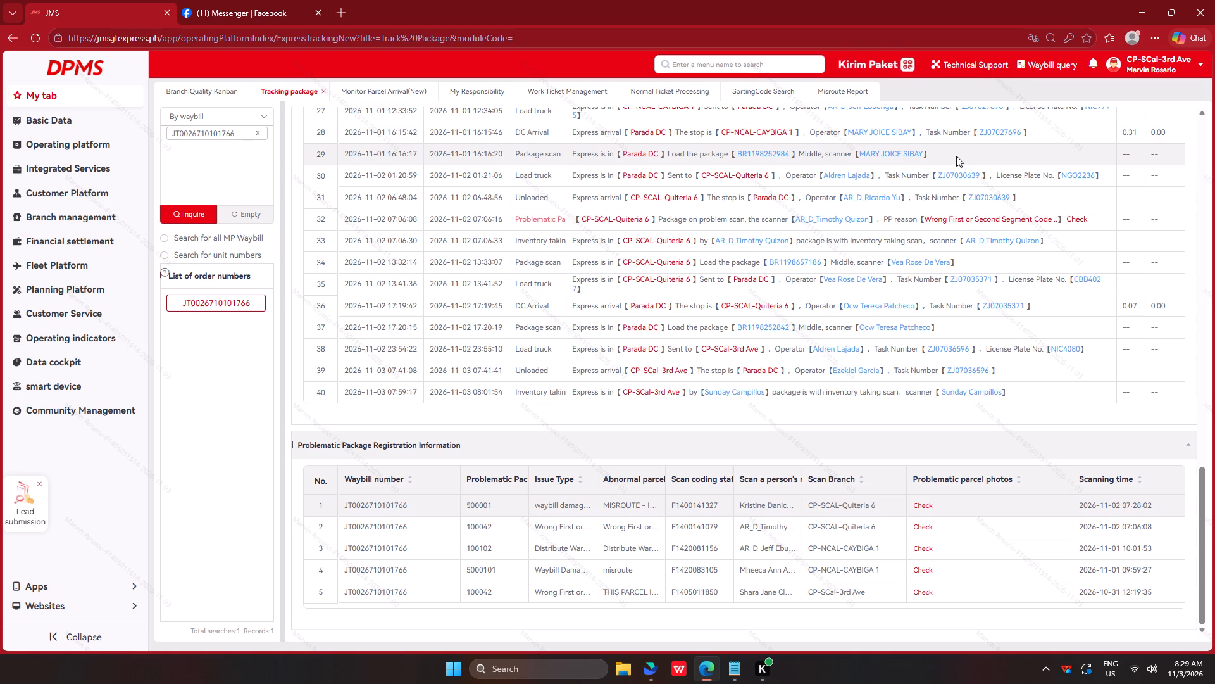
{"action": "left_click", "coordinate": [770, 94]}
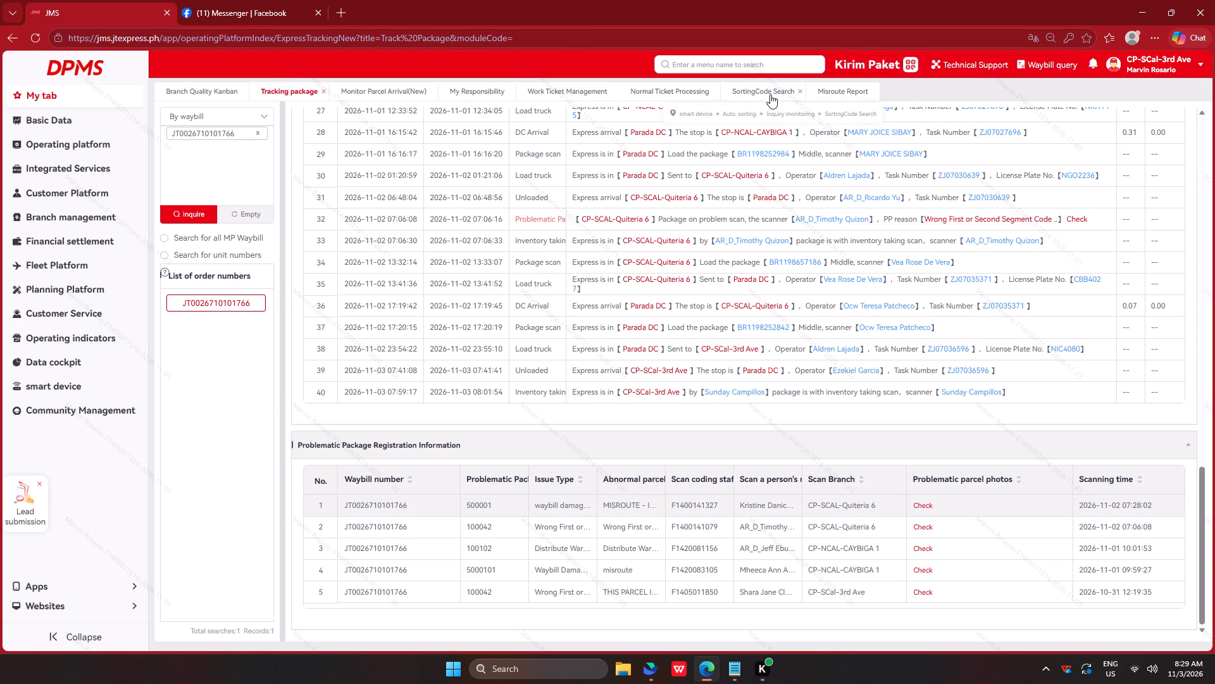
{"action": "left_click", "coordinate": [714, 179]}
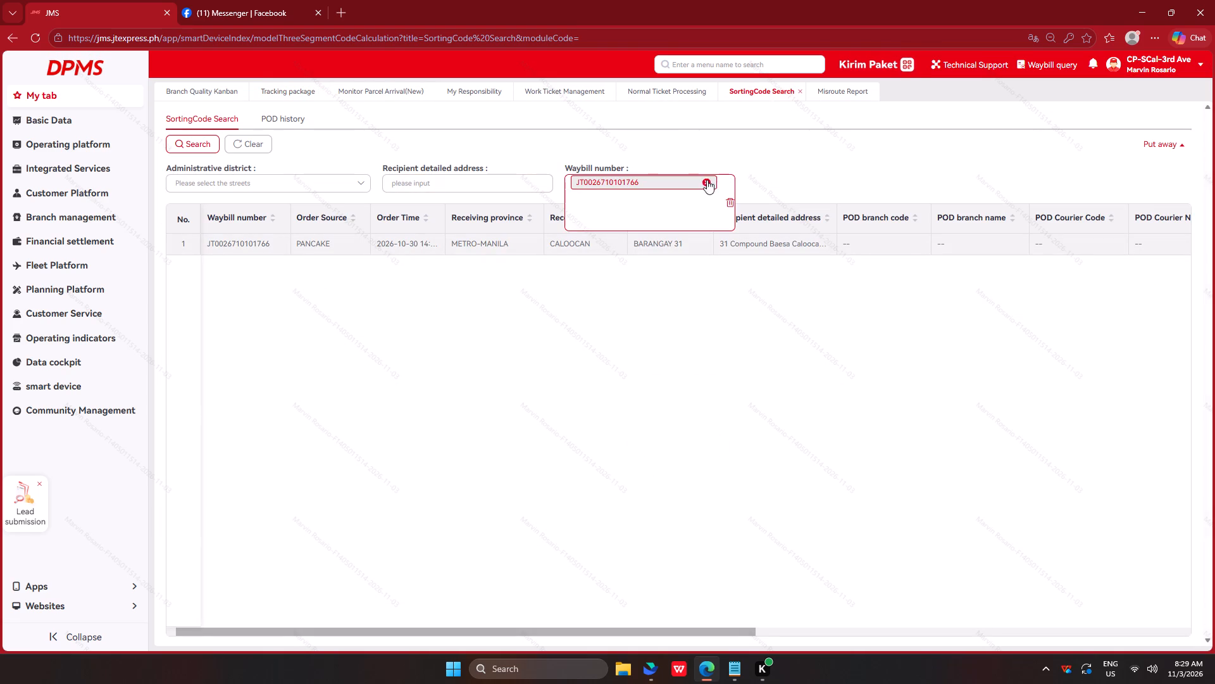
{"action": "left_click", "coordinate": [713, 183]}
{"action": "left_click", "coordinate": [708, 183]}
{"action": "left_click", "coordinate": [649, 187]}
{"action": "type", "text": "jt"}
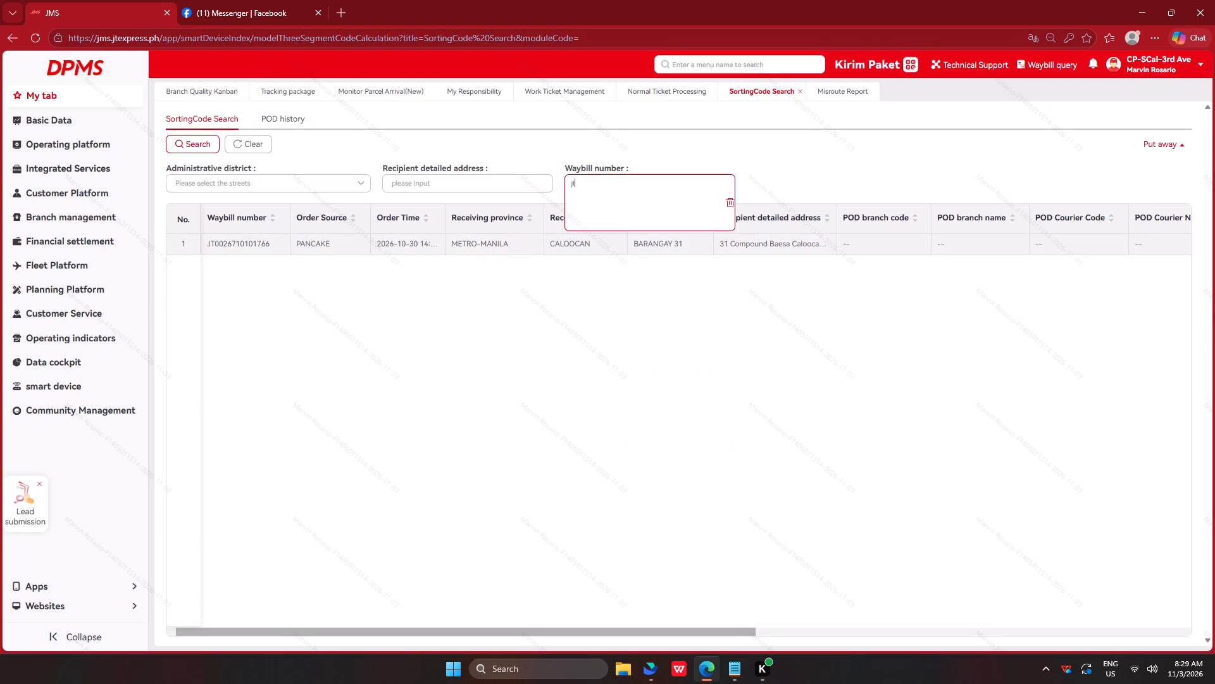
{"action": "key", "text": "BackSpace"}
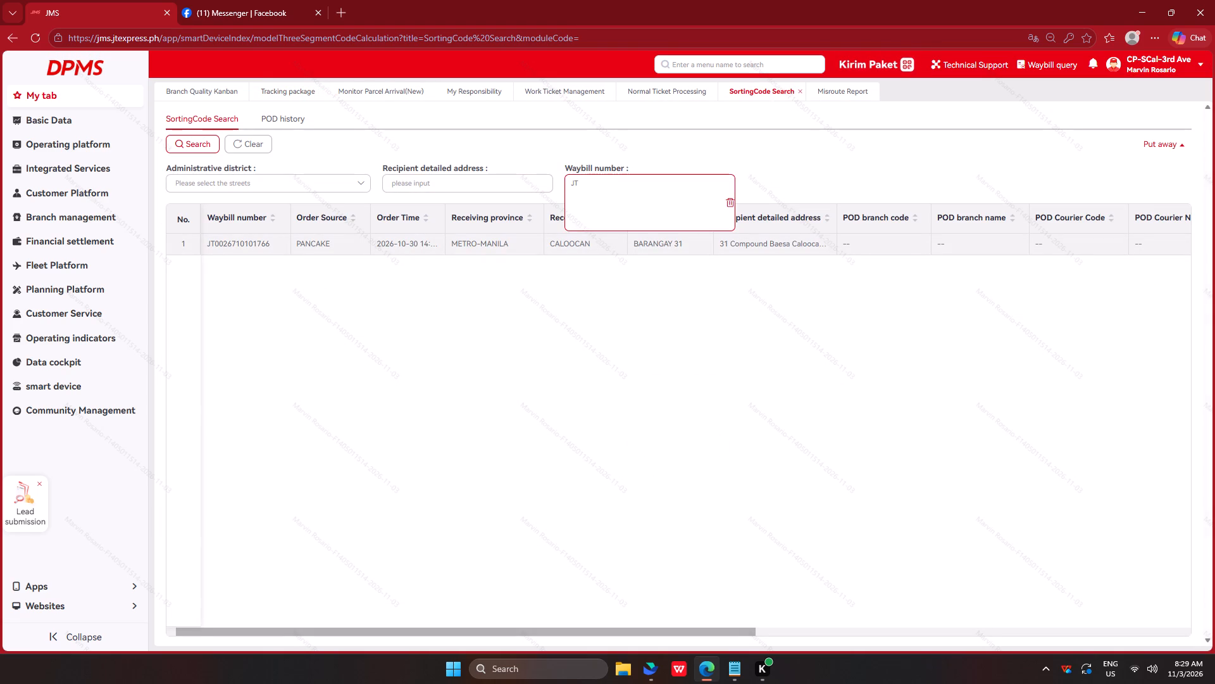
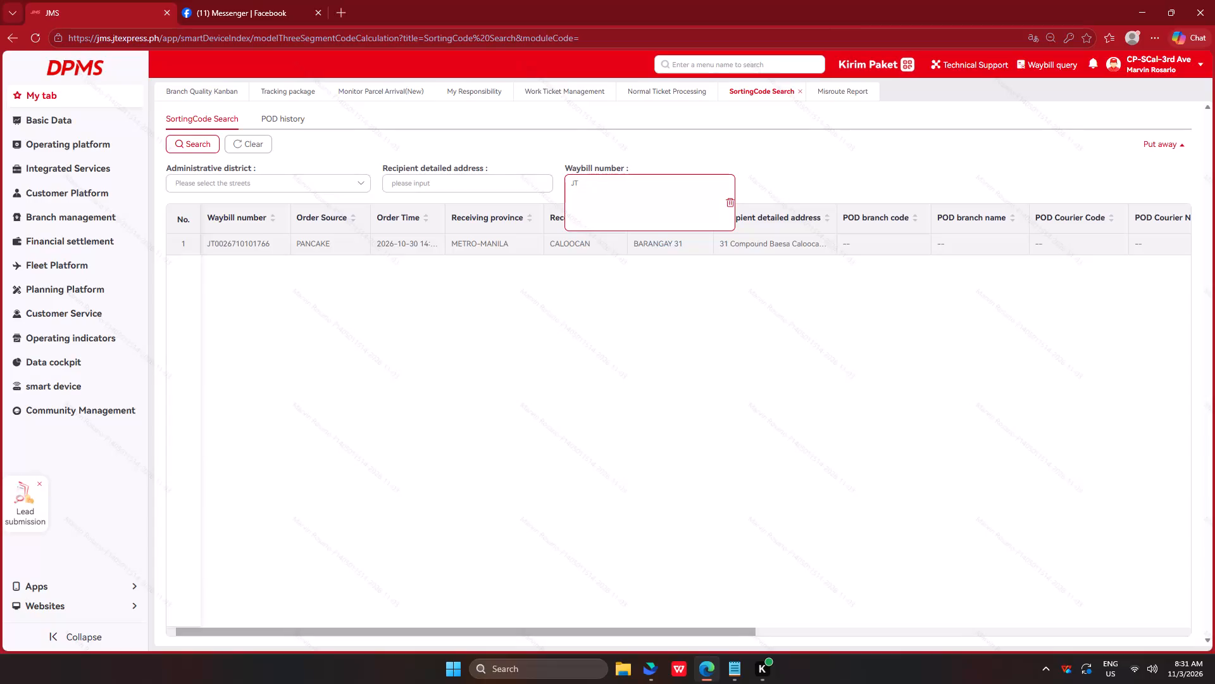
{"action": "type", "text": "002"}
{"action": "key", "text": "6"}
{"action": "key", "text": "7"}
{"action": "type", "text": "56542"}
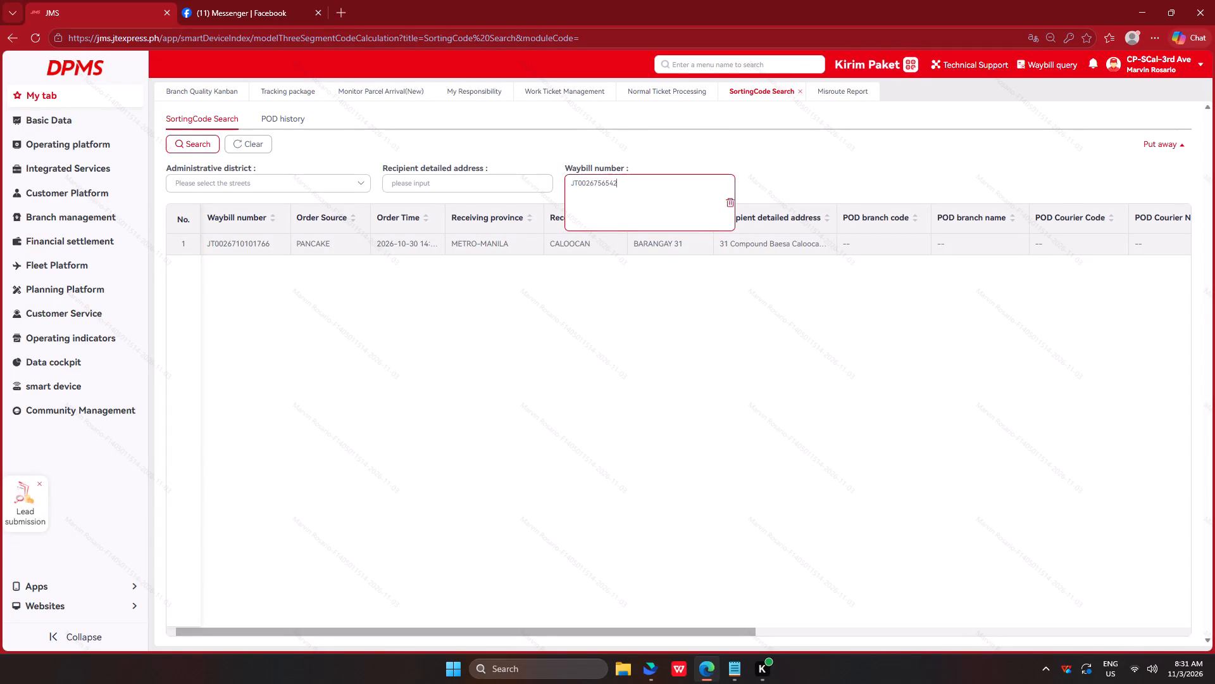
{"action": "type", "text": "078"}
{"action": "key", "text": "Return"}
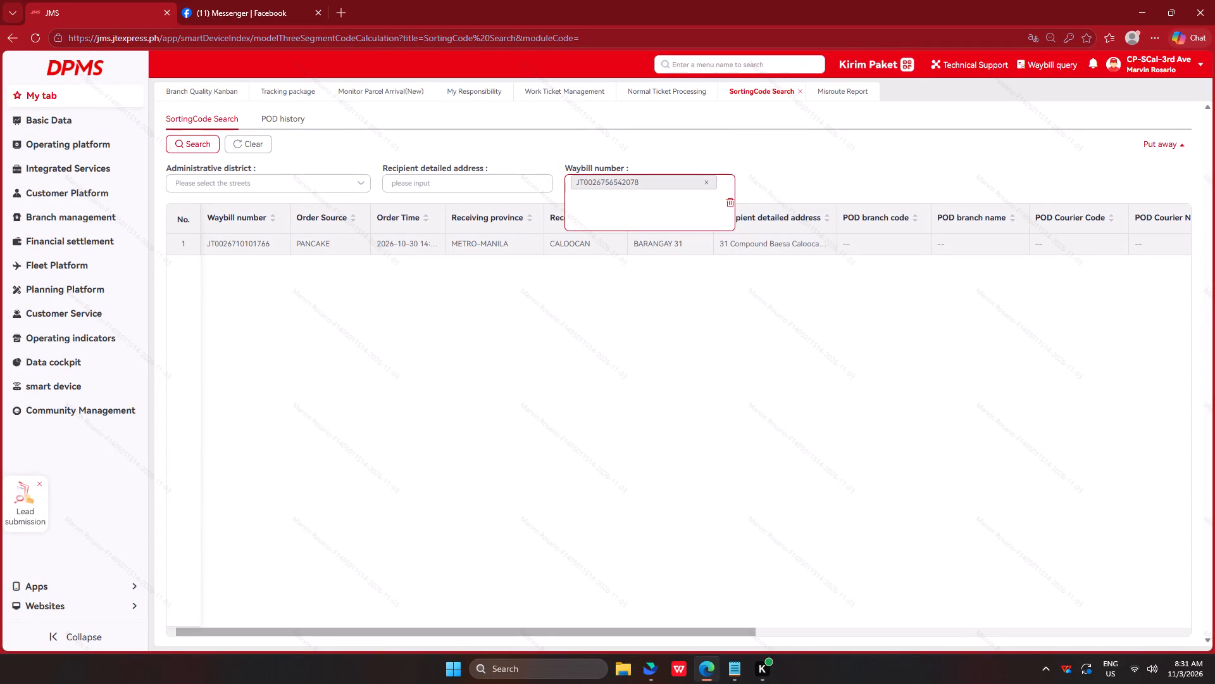
{"action": "left_click", "coordinate": [200, 141]}
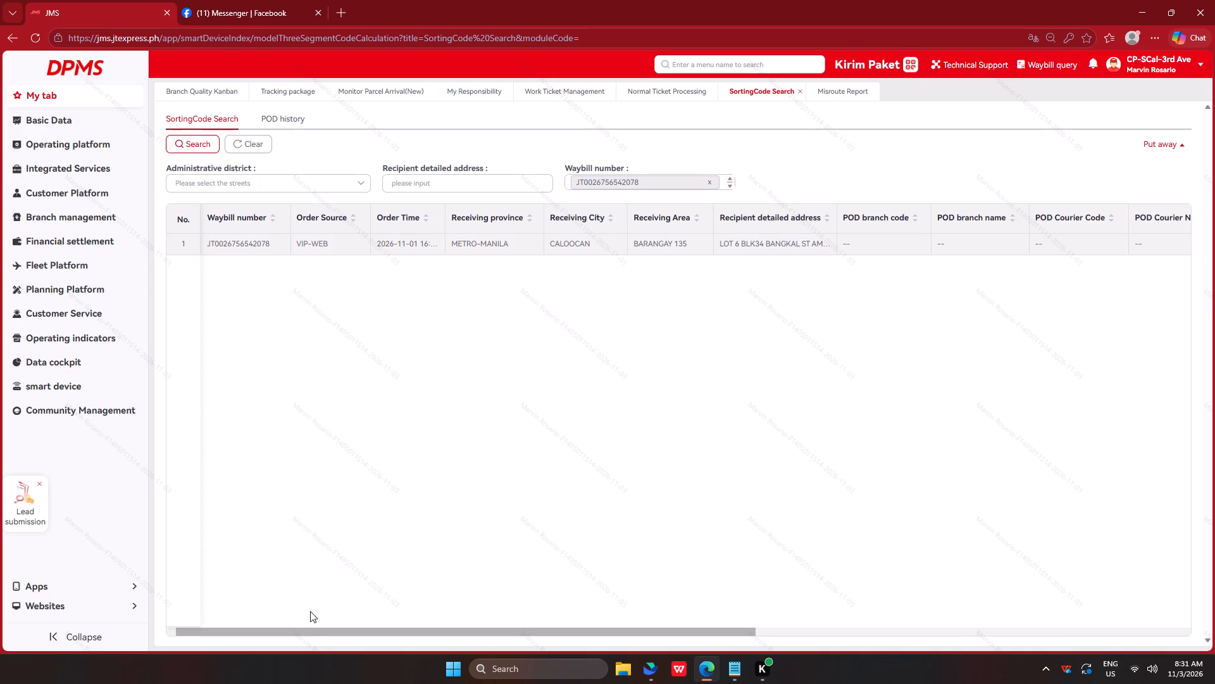
{"action": "left_click_drag", "start_coordinate": [303, 634], "coordinate": [1214, 665]}
{"action": "left_click", "coordinate": [1137, 246]}
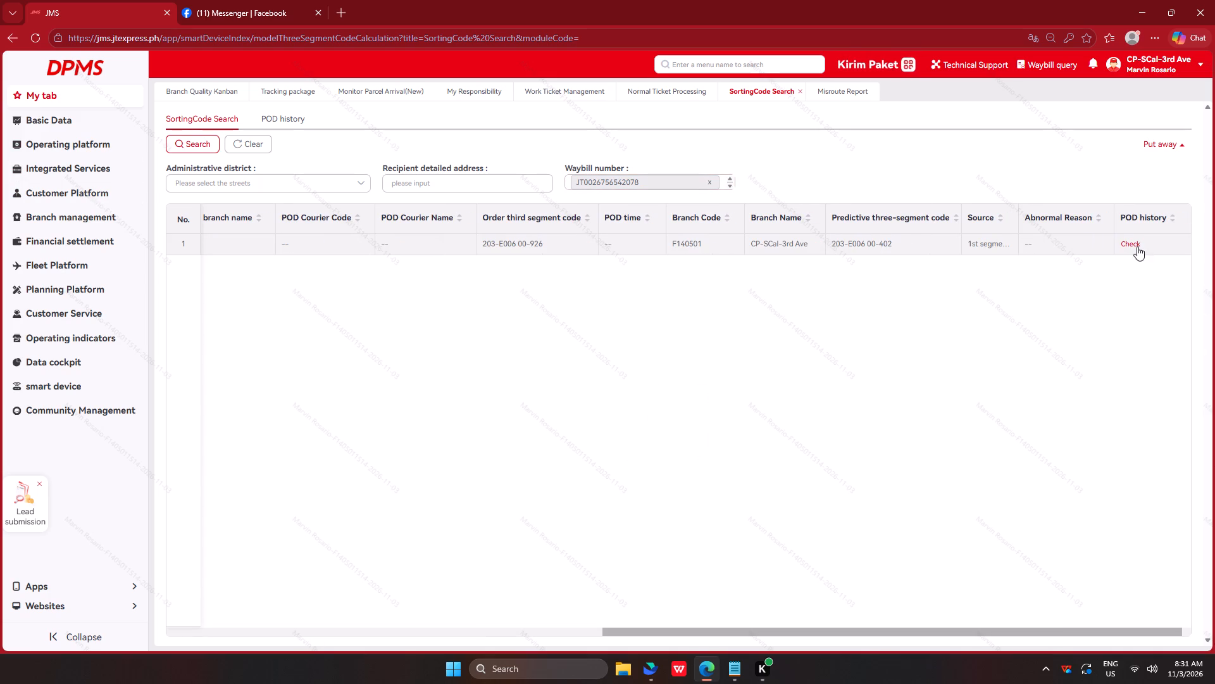
{"action": "left_click", "coordinate": [194, 120]}
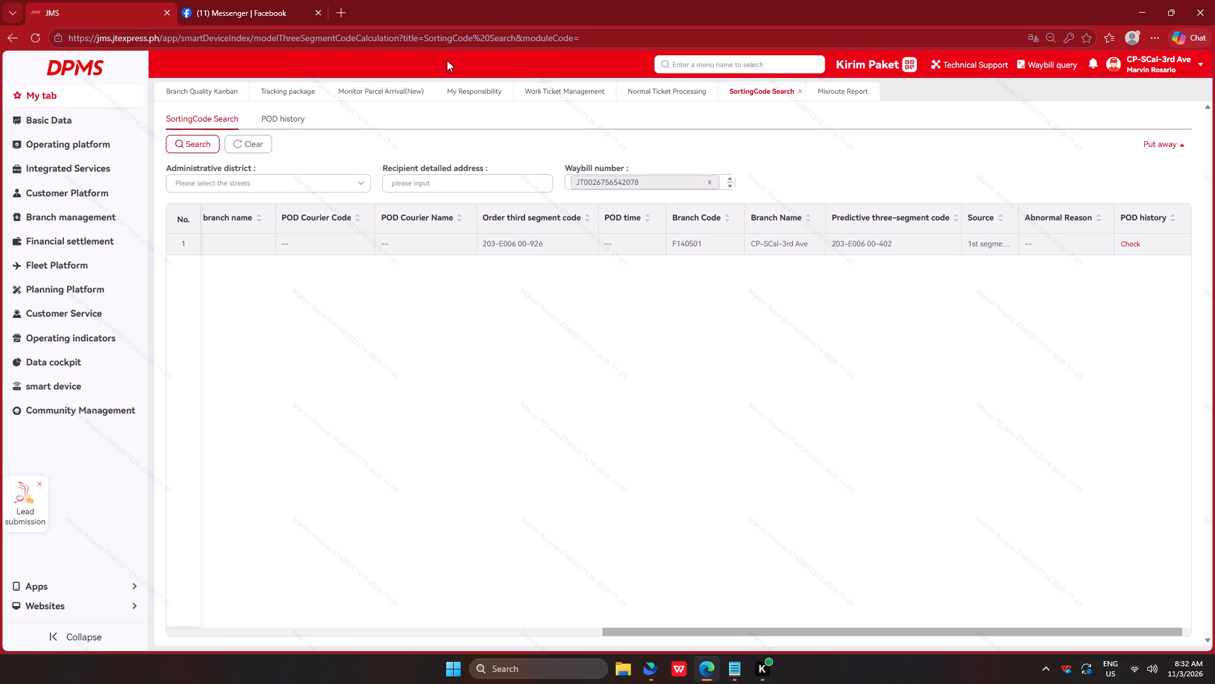
{"action": "left_click", "coordinate": [709, 184]}
{"action": "left_click", "coordinate": [670, 182]}
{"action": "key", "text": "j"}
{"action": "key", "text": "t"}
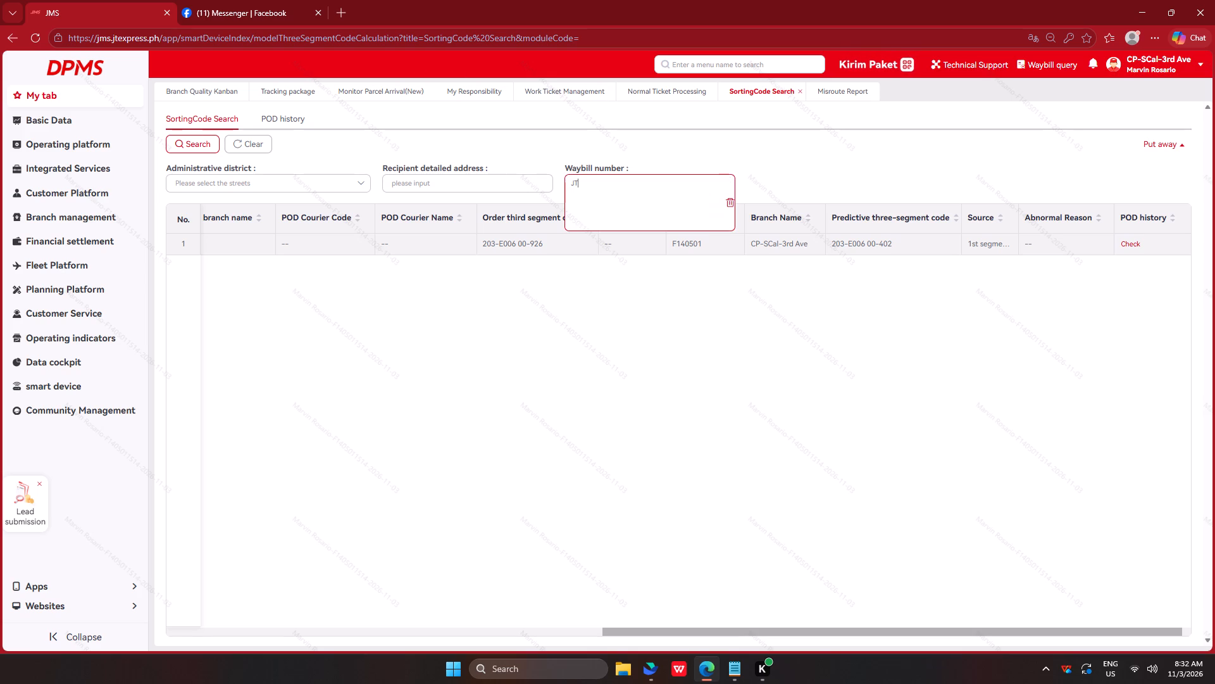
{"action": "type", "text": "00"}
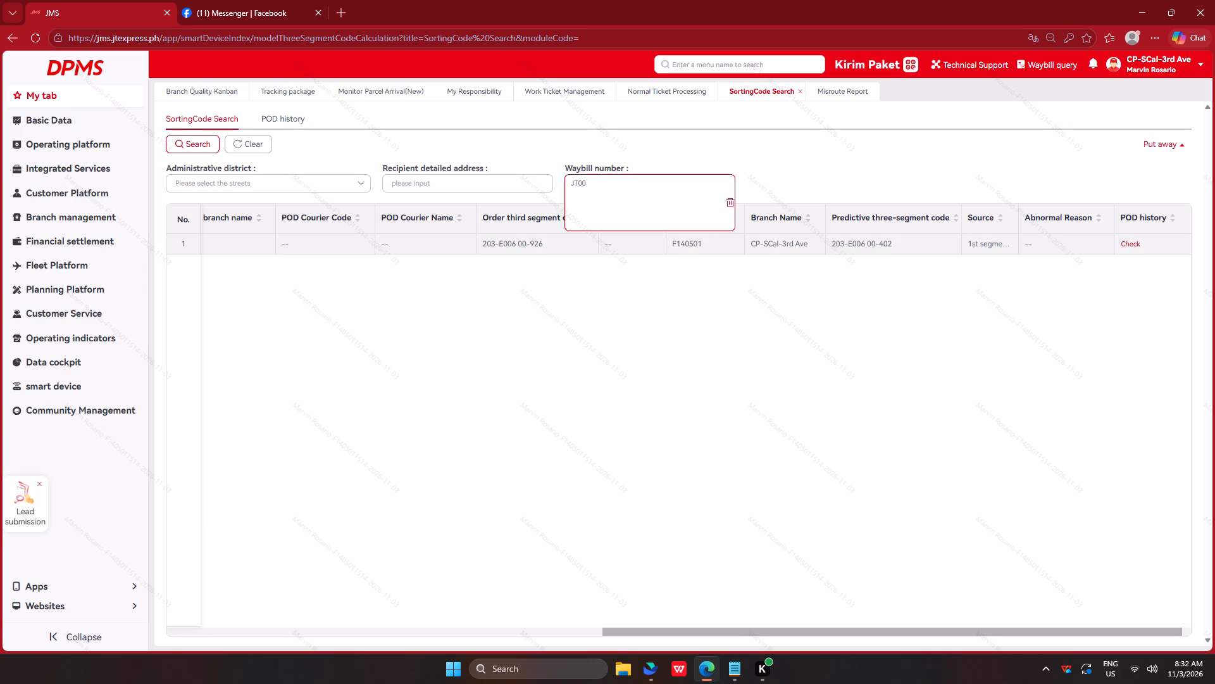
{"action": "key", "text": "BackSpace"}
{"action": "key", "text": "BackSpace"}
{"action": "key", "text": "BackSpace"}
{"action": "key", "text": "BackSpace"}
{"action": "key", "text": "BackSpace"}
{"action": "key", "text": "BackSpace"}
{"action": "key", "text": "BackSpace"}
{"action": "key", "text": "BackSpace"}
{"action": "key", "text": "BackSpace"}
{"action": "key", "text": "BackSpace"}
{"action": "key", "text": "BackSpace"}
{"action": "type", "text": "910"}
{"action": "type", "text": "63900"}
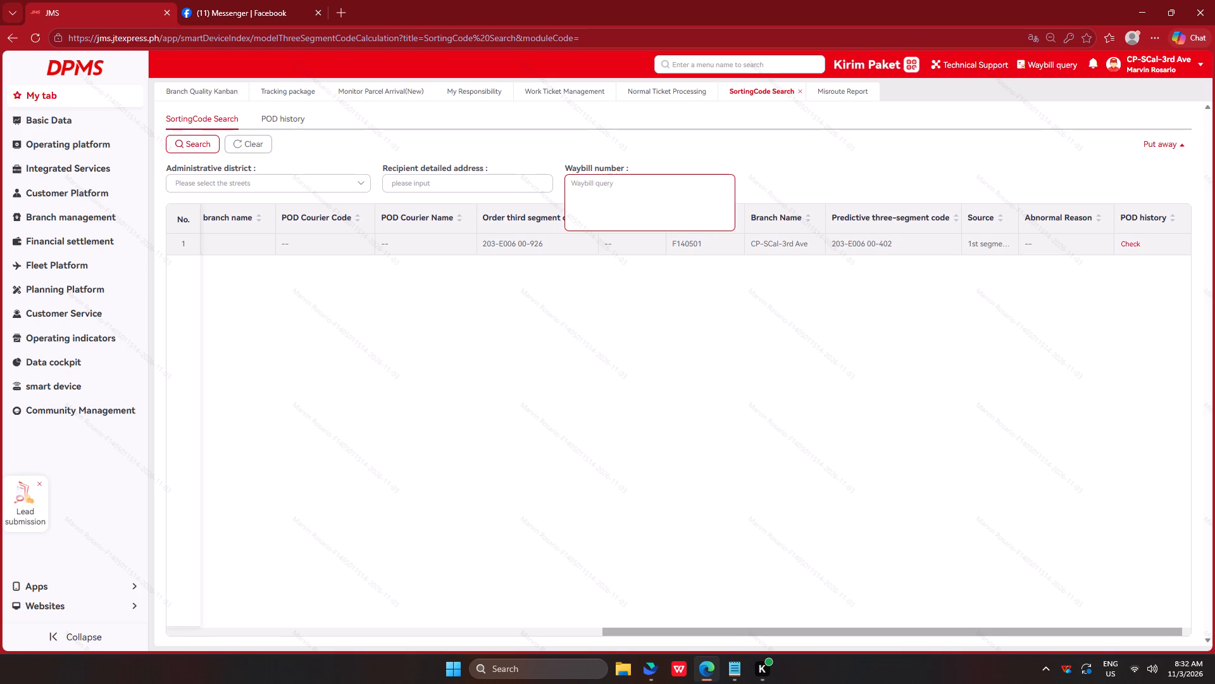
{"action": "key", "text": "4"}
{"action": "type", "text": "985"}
{"action": "left_click", "coordinate": [637, 186]}
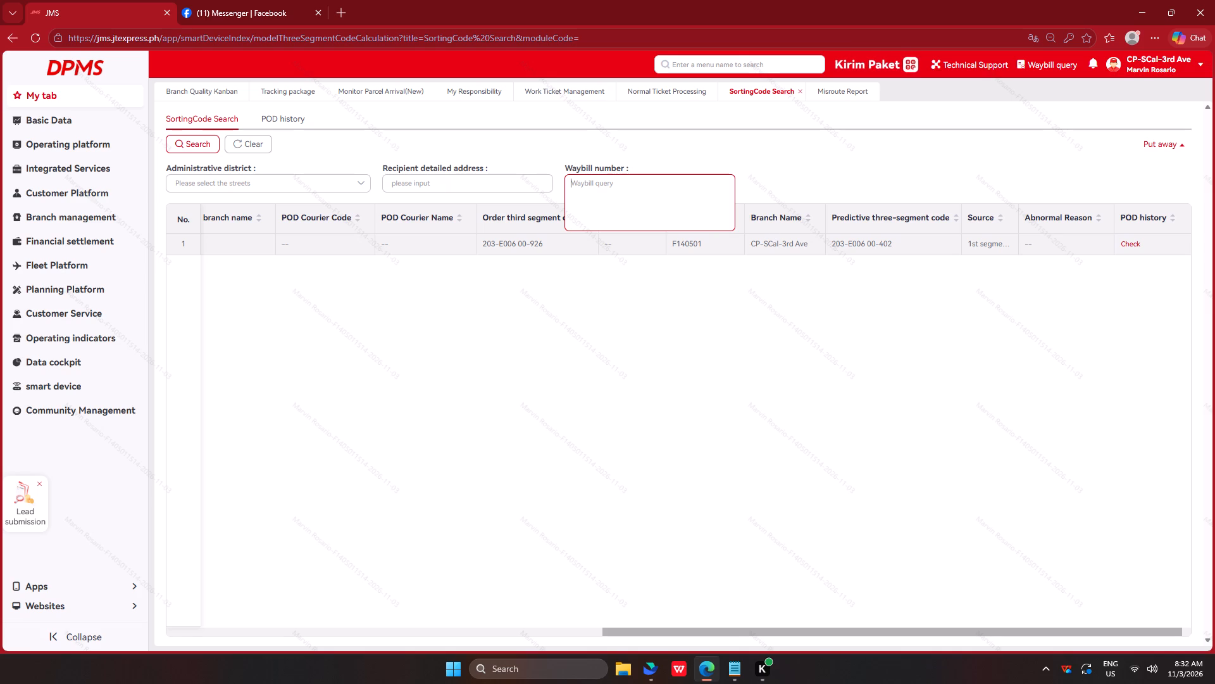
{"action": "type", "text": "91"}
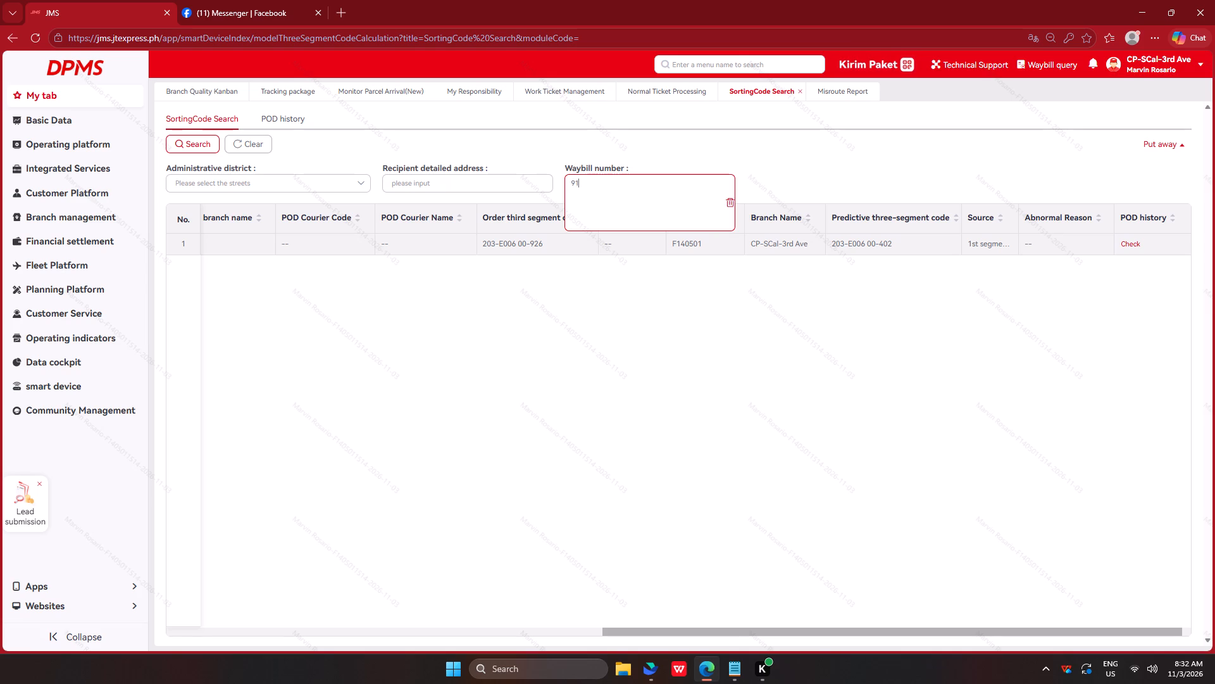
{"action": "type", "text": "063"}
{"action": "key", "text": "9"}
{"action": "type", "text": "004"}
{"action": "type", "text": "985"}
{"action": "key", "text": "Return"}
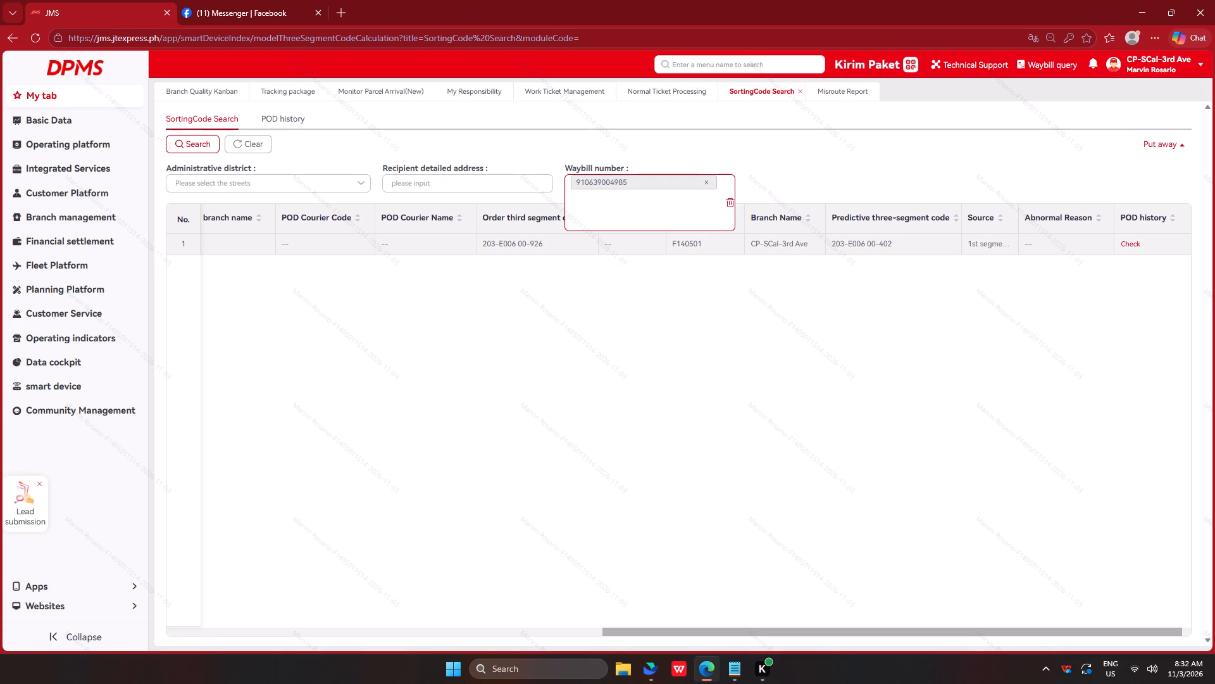
{"action": "left_click", "coordinate": [184, 146]}
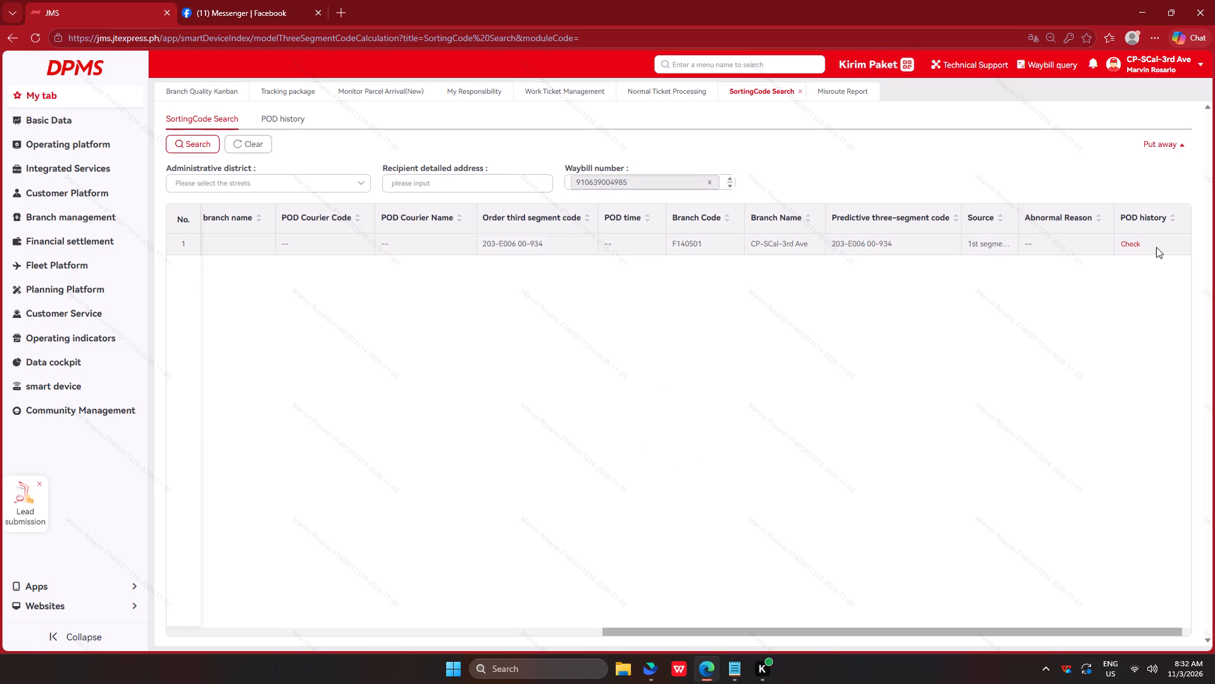
{"action": "left_click", "coordinate": [1125, 247]}
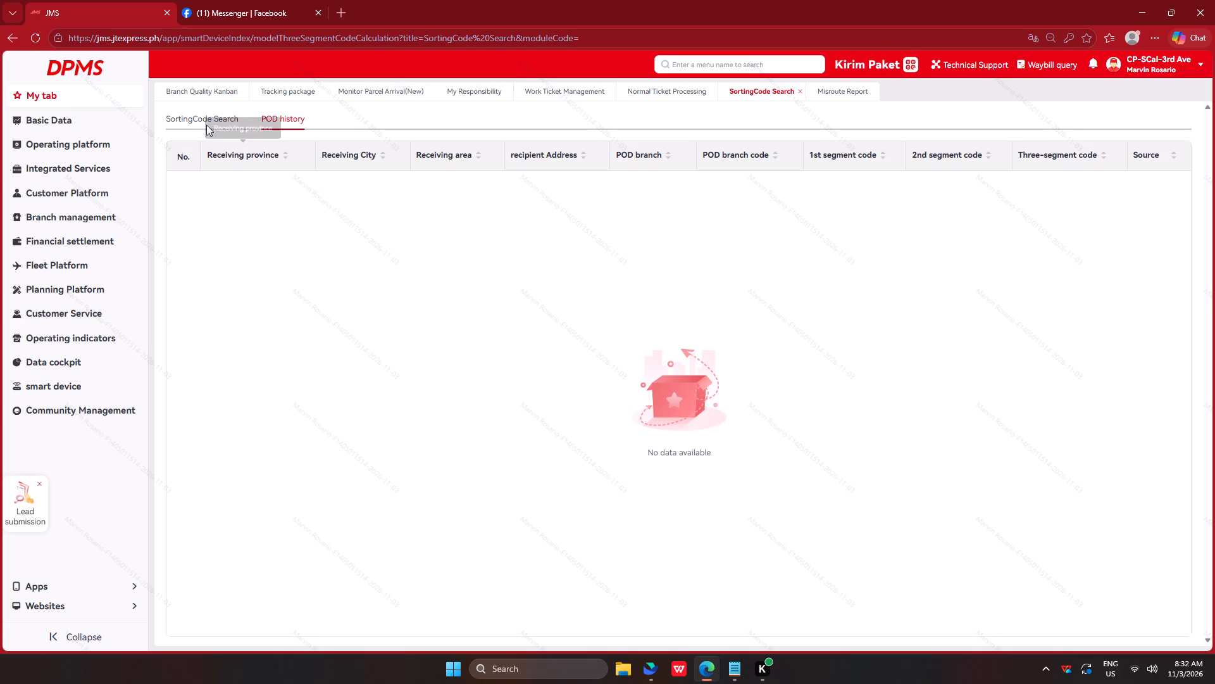
{"action": "left_click", "coordinate": [190, 117]}
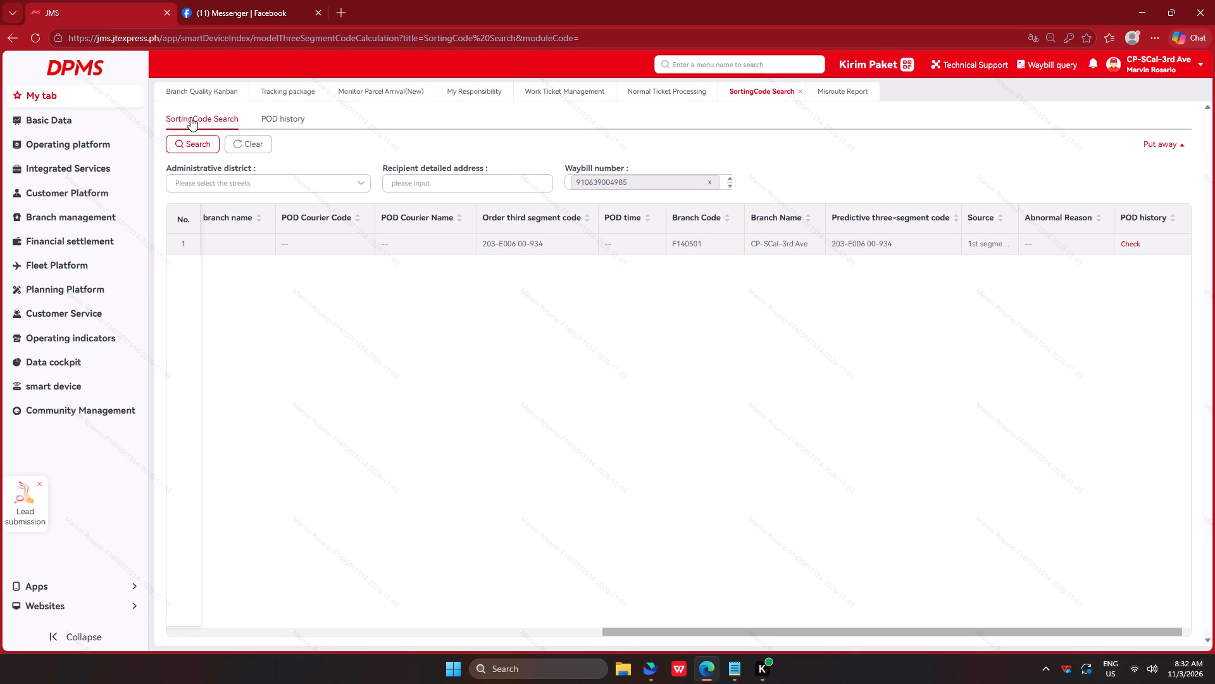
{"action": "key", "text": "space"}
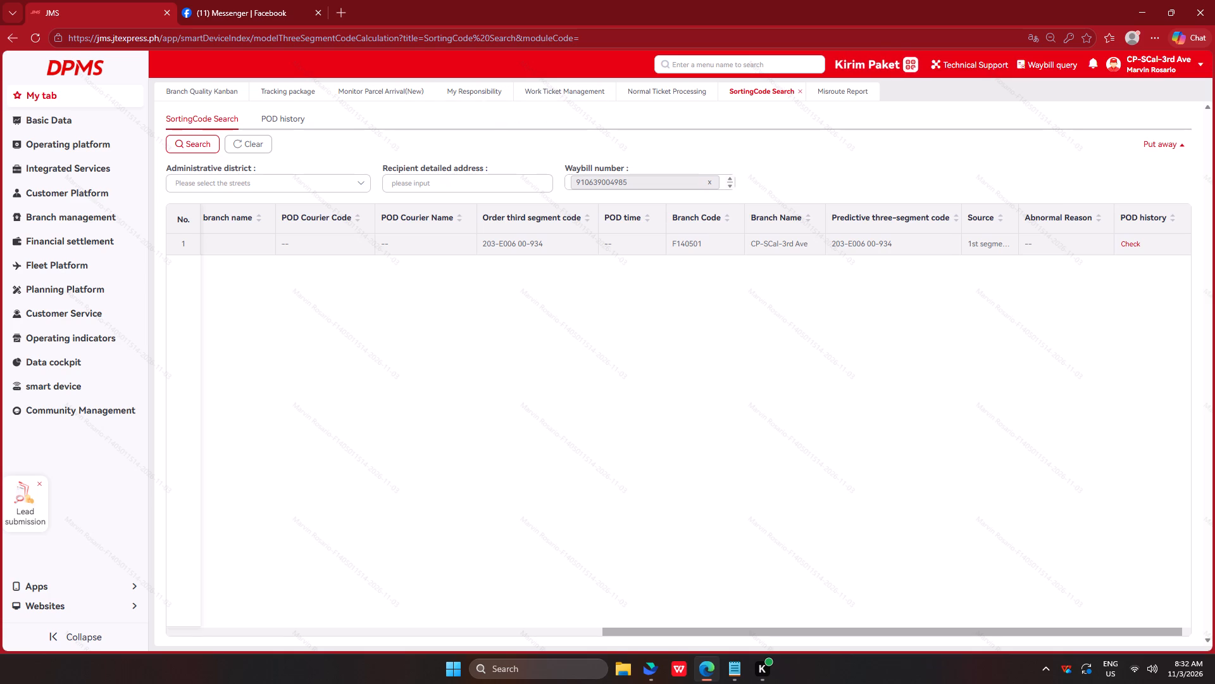
{"action": "left_click", "coordinate": [712, 179]}
{"action": "left_click", "coordinate": [684, 180]}
{"action": "left_click", "coordinate": [726, 199]}
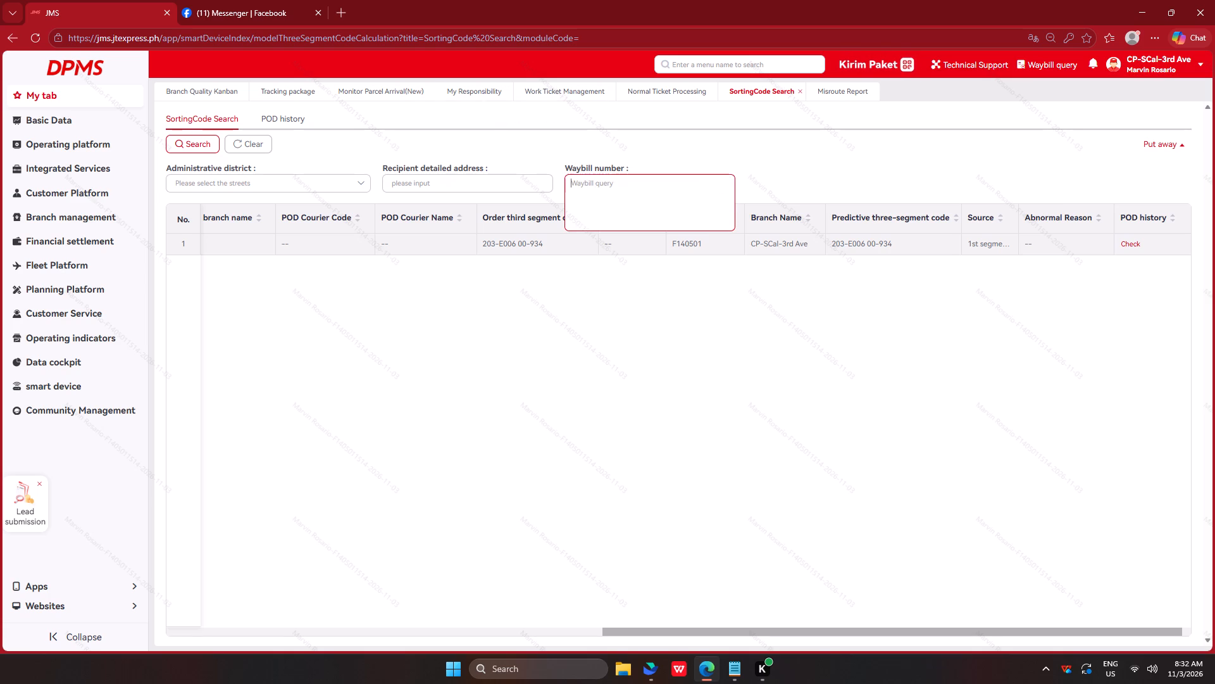
{"action": "left_click", "coordinate": [708, 181]}
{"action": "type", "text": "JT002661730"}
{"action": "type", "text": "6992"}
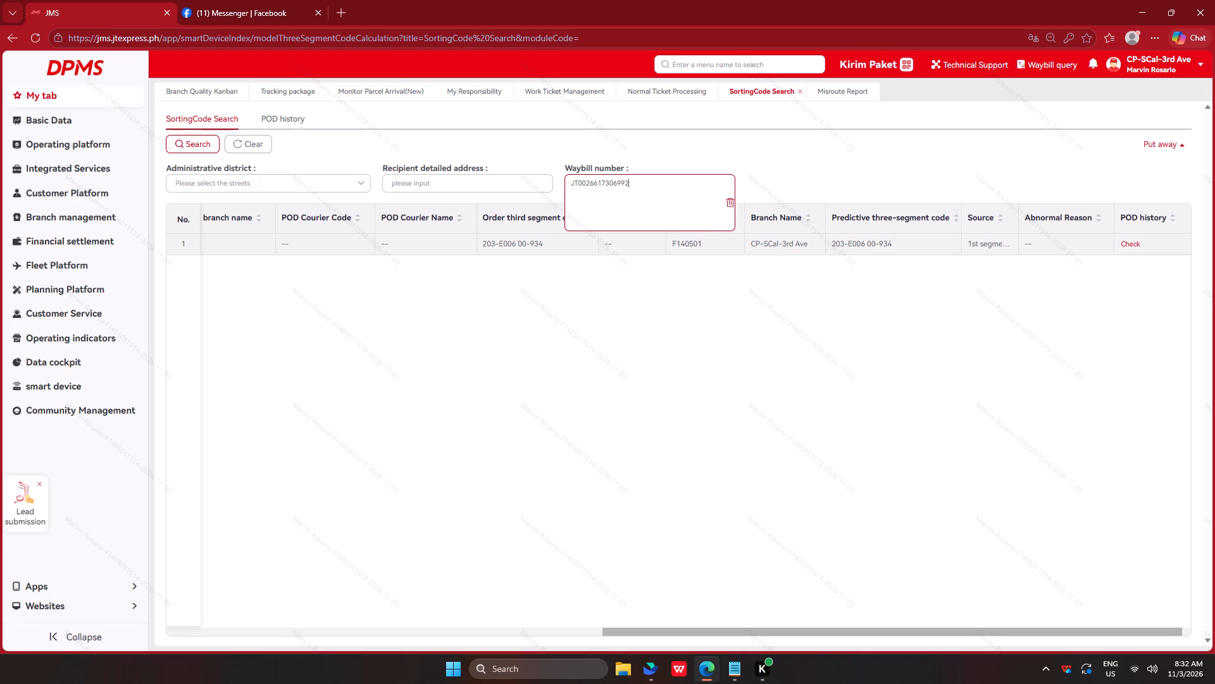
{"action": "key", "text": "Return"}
{"action": "left_click", "coordinate": [187, 145]}
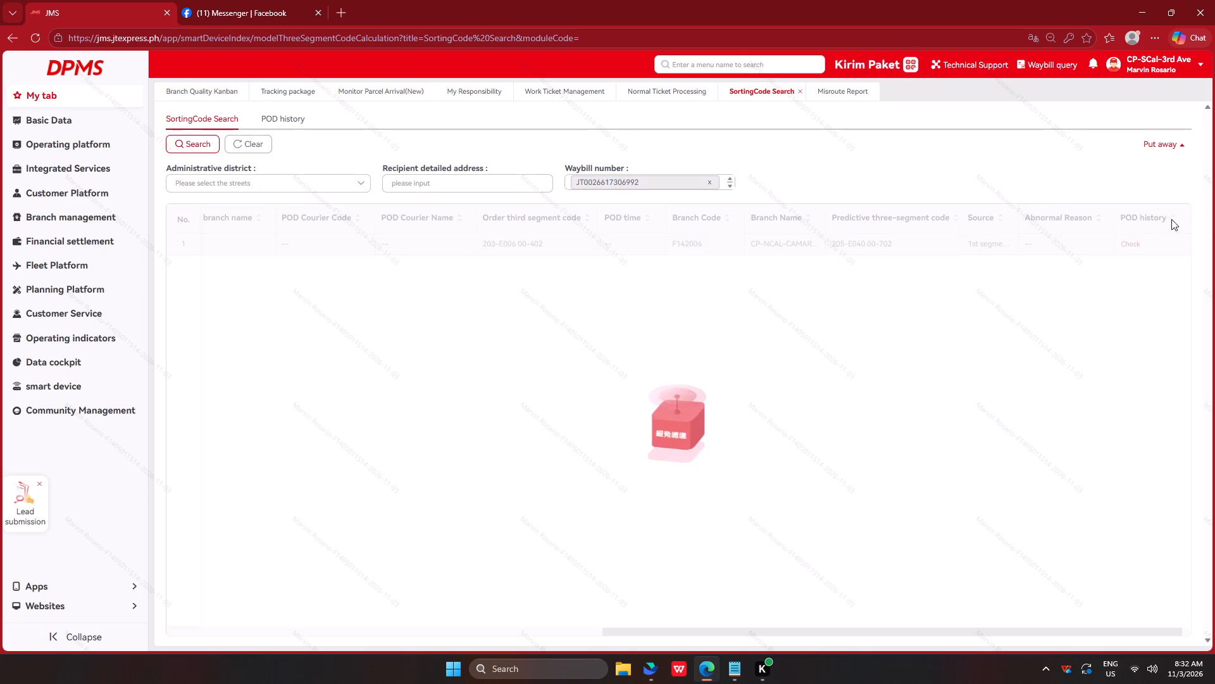
{"action": "left_click", "coordinate": [1126, 245]}
Copy the POD branch name CP-NCAL-CAMARIN 3 and select it as the correct branch in a new misroute report.
{"action": "triple_click", "coordinate": [656, 182]}
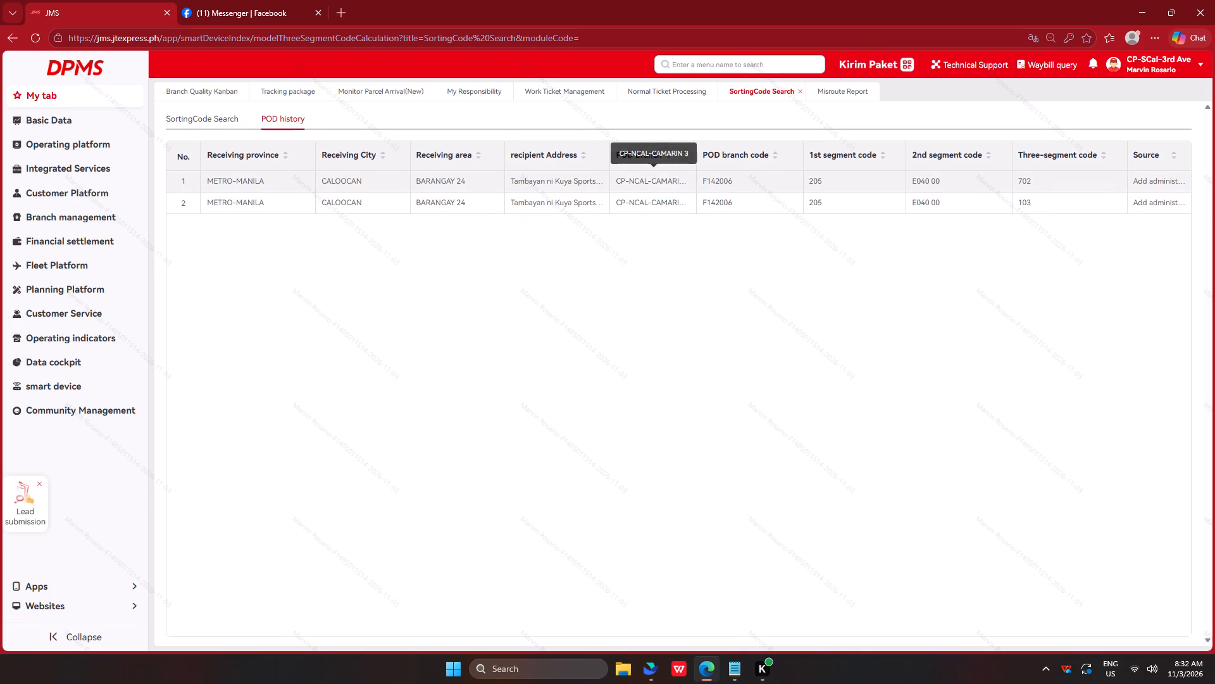
{"action": "key", "text": "ctrl+c"}
{"action": "key", "text": "ctrl+c"}
{"action": "key", "text": "ctrl+c"}
{"action": "key", "text": "ctrl+c"}
{"action": "left_click", "coordinate": [845, 91]}
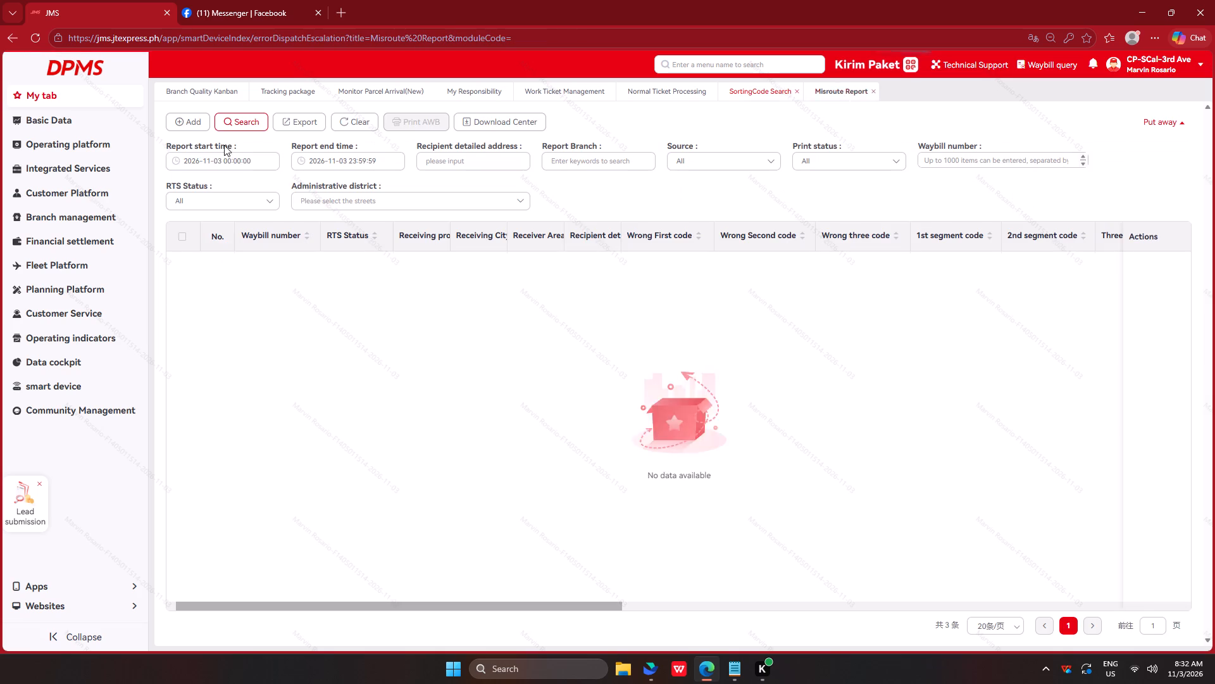
{"action": "left_click", "coordinate": [194, 121]}
{"action": "left_click", "coordinate": [419, 191]}
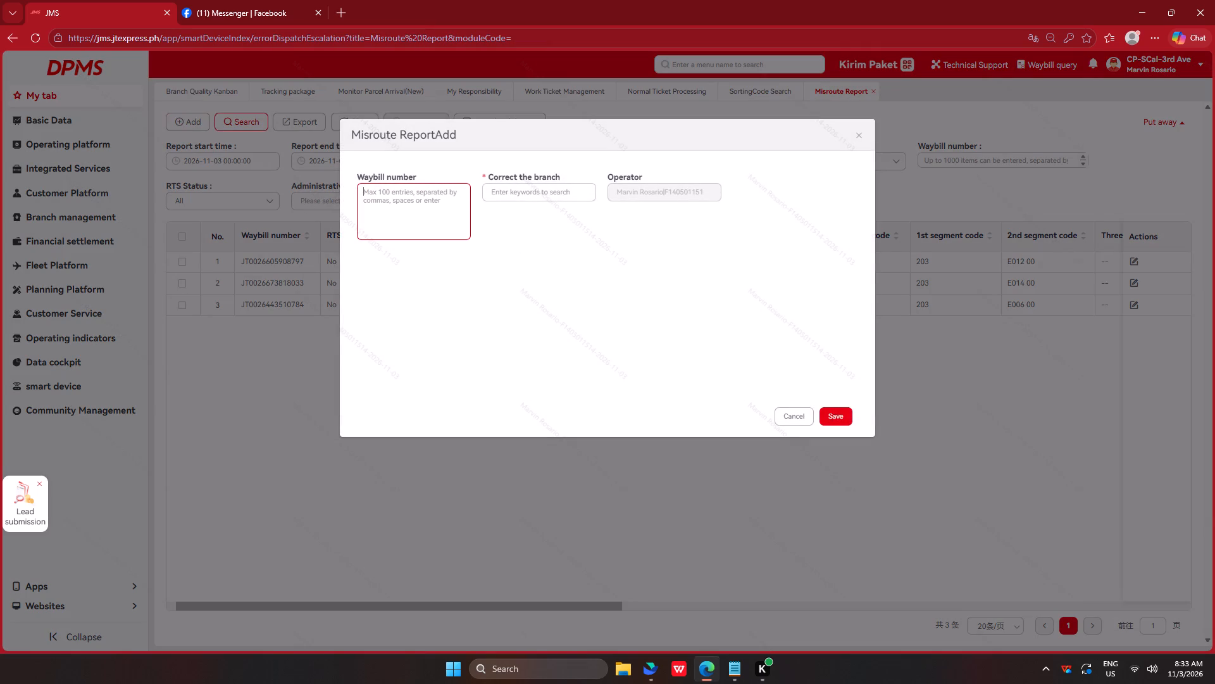
{"action": "left_click", "coordinate": [545, 196]}
{"action": "key", "text": "ctrl+v"}
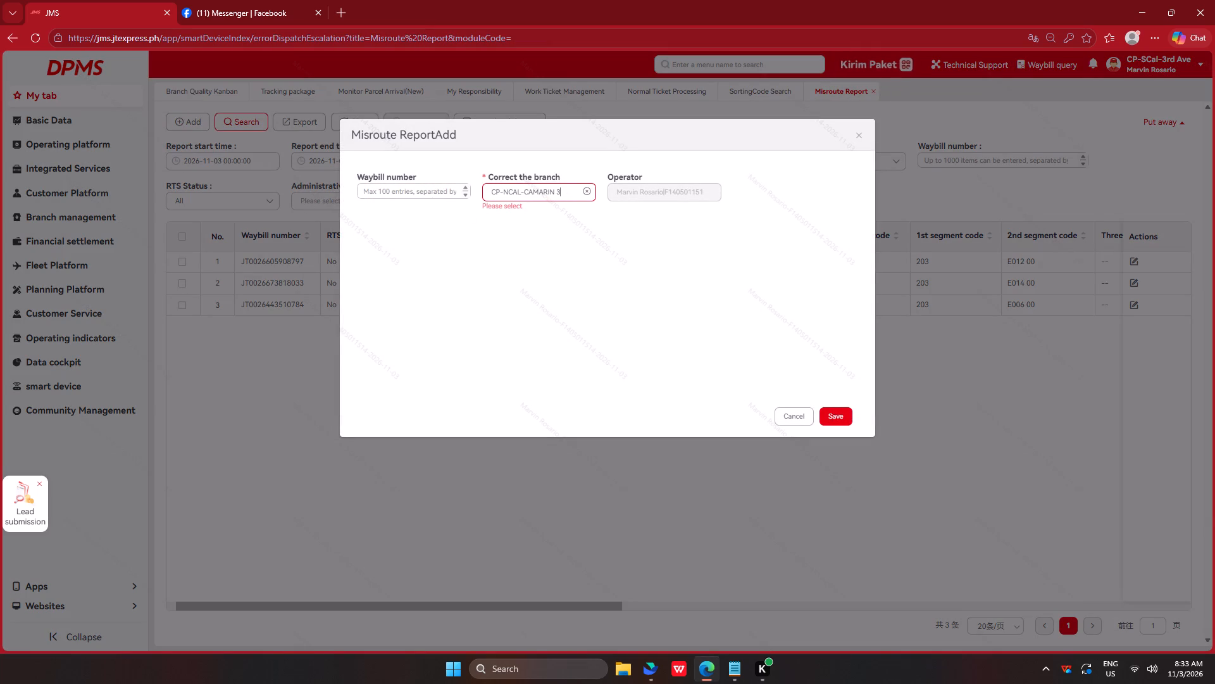
{"action": "left_click", "coordinate": [552, 218]}
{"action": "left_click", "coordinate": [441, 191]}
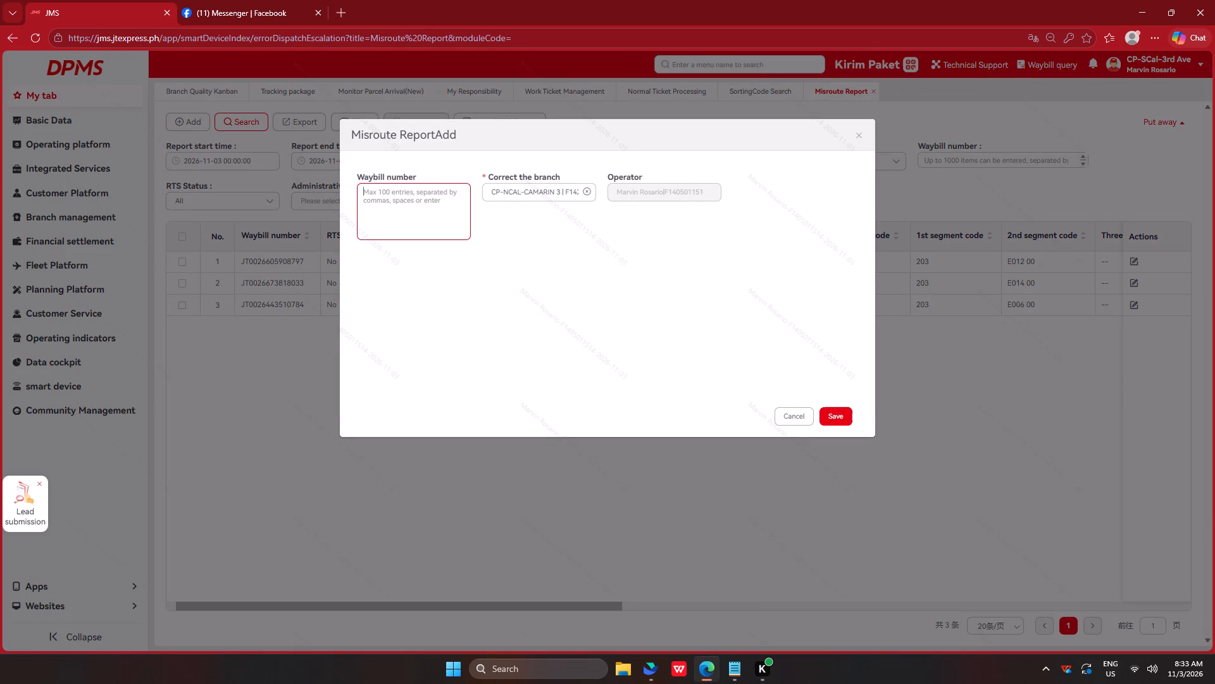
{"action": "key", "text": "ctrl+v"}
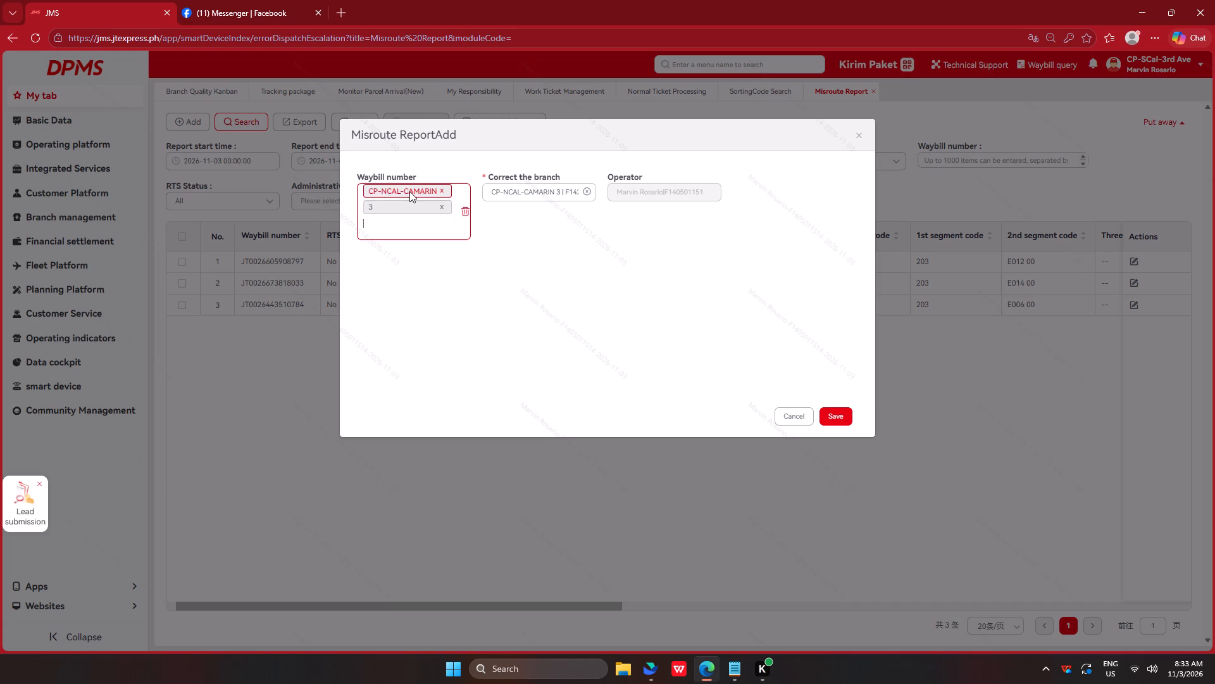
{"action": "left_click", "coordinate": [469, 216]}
{"action": "left_click", "coordinate": [444, 193]}
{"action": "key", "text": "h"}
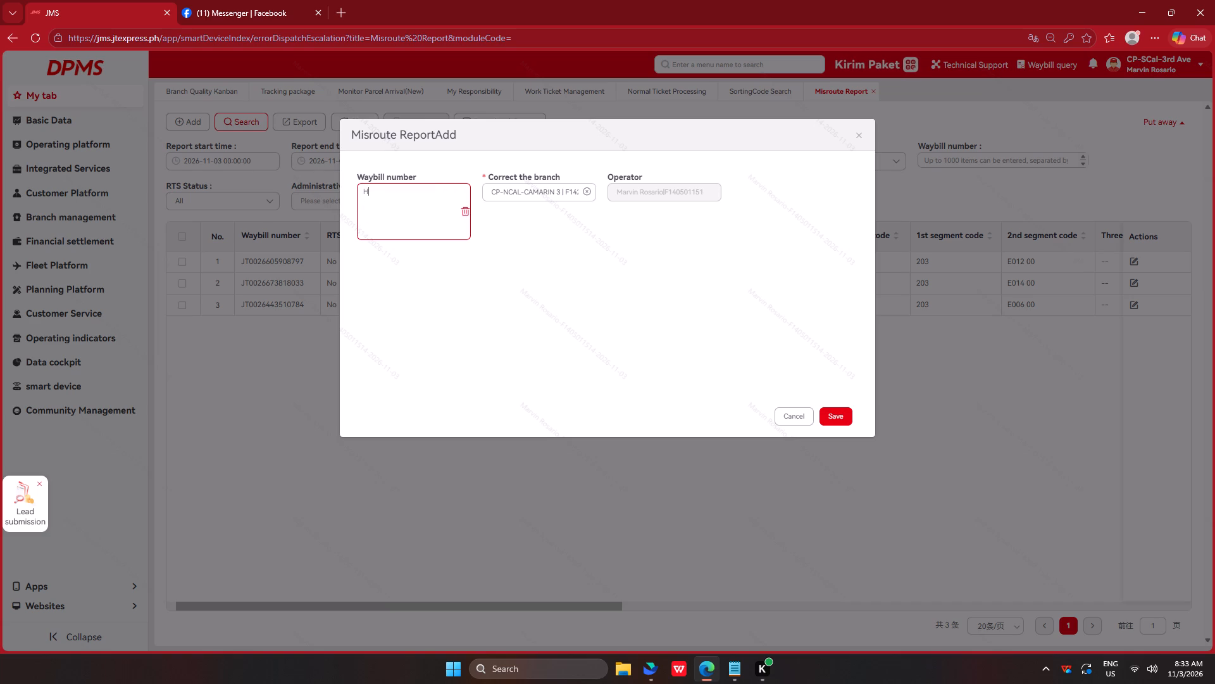
{"action": "key", "text": "BackSpace"}
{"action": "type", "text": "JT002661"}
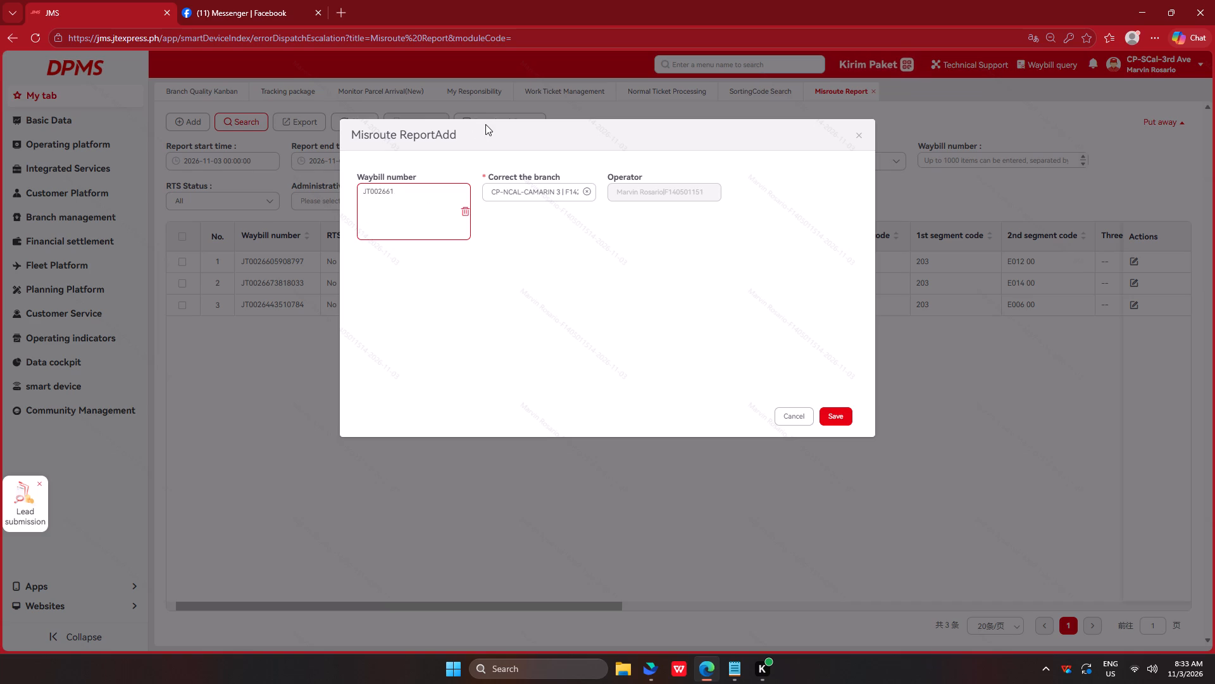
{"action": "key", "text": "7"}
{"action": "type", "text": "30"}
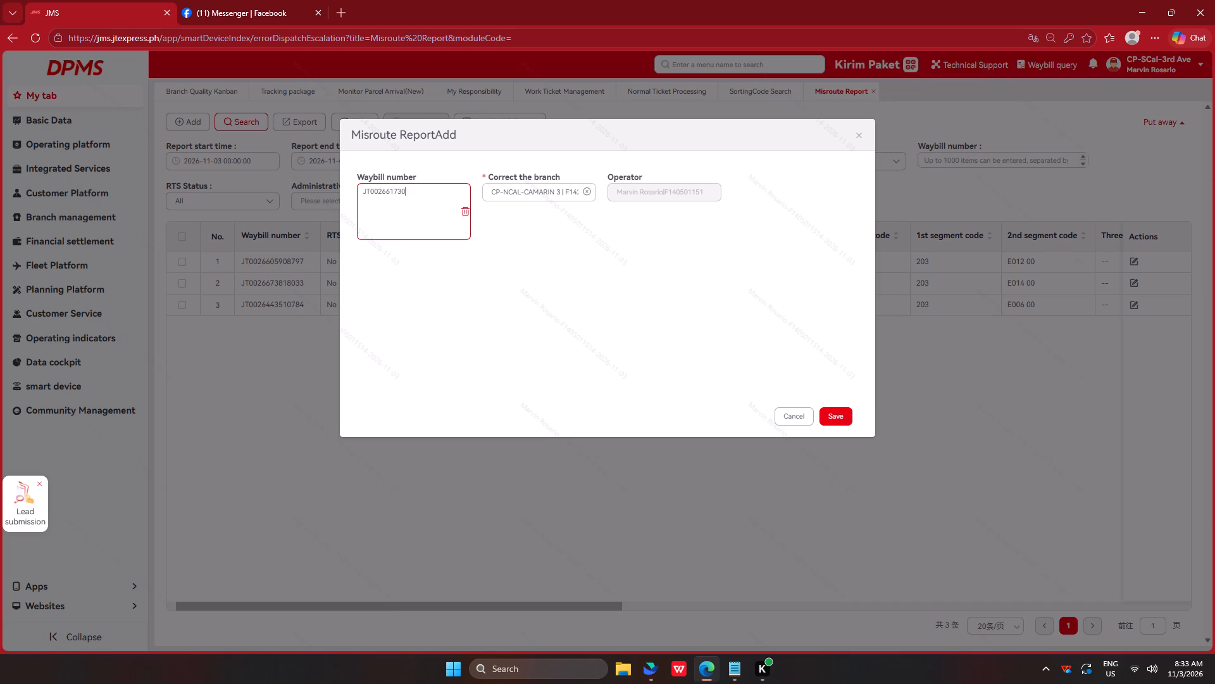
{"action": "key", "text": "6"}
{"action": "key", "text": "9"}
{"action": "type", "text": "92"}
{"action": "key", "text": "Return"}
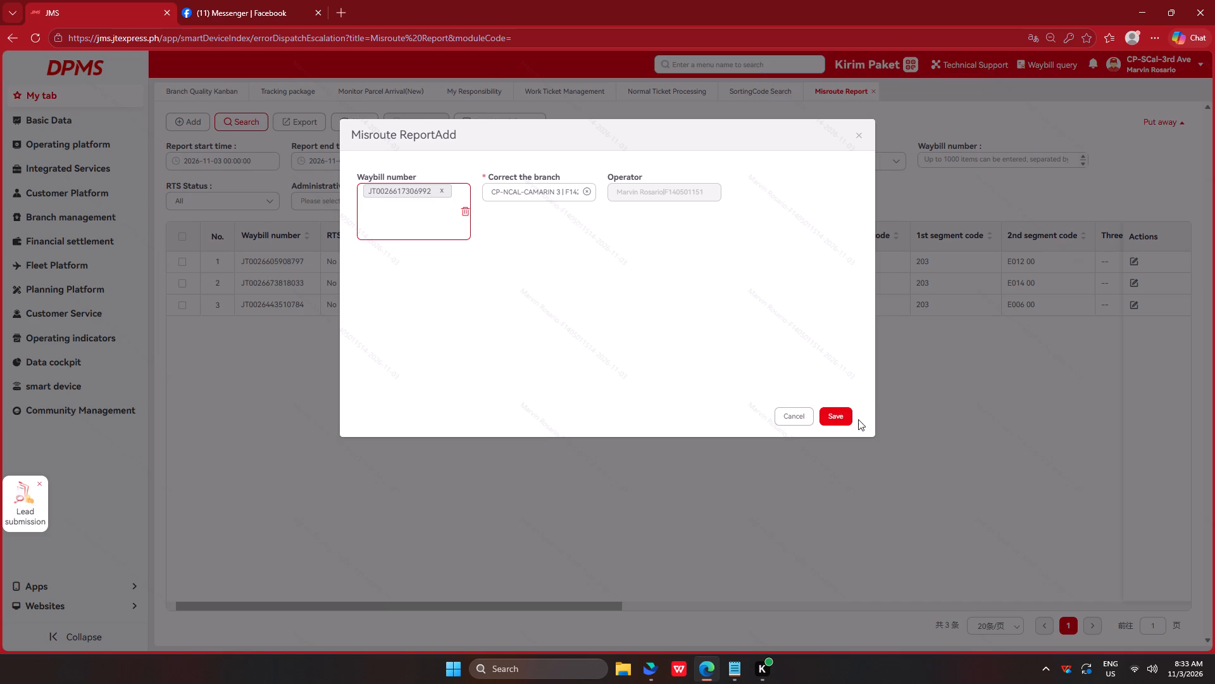
{"action": "left_click", "coordinate": [849, 419]}
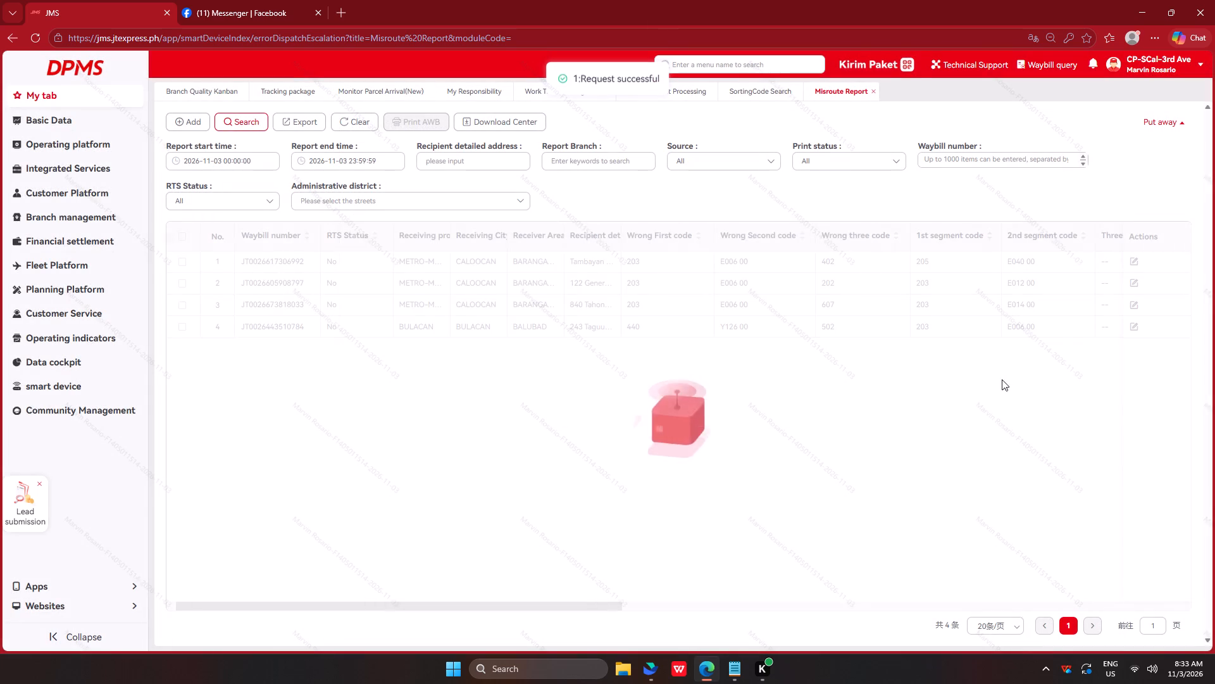
{"action": "left_click", "coordinate": [1002, 379]}
{"action": "left_click", "coordinate": [182, 263]}
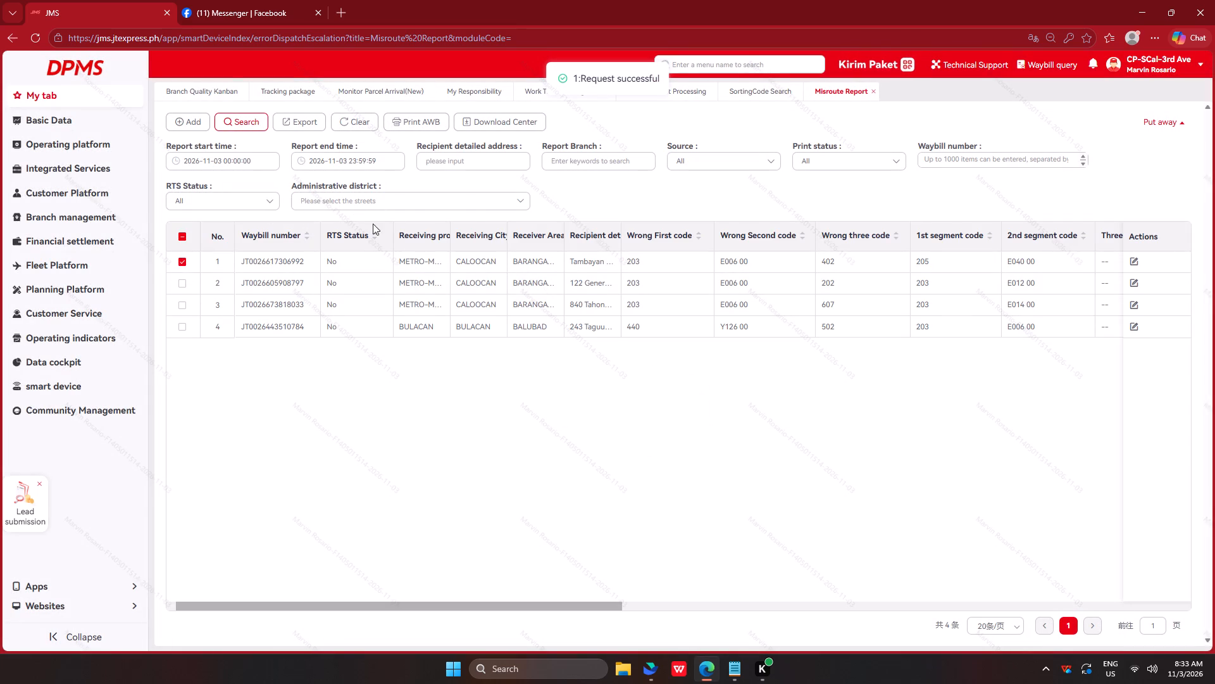
{"action": "left_click", "coordinate": [421, 123]}
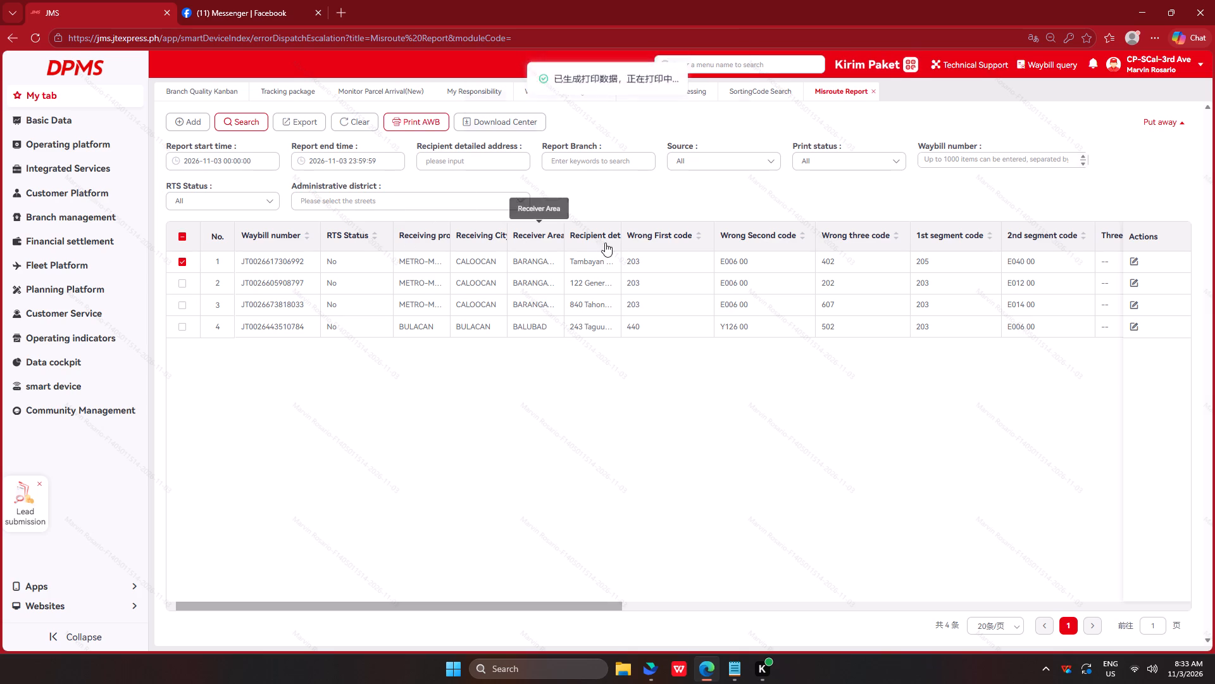
{"action": "left_click", "coordinate": [433, 27]}
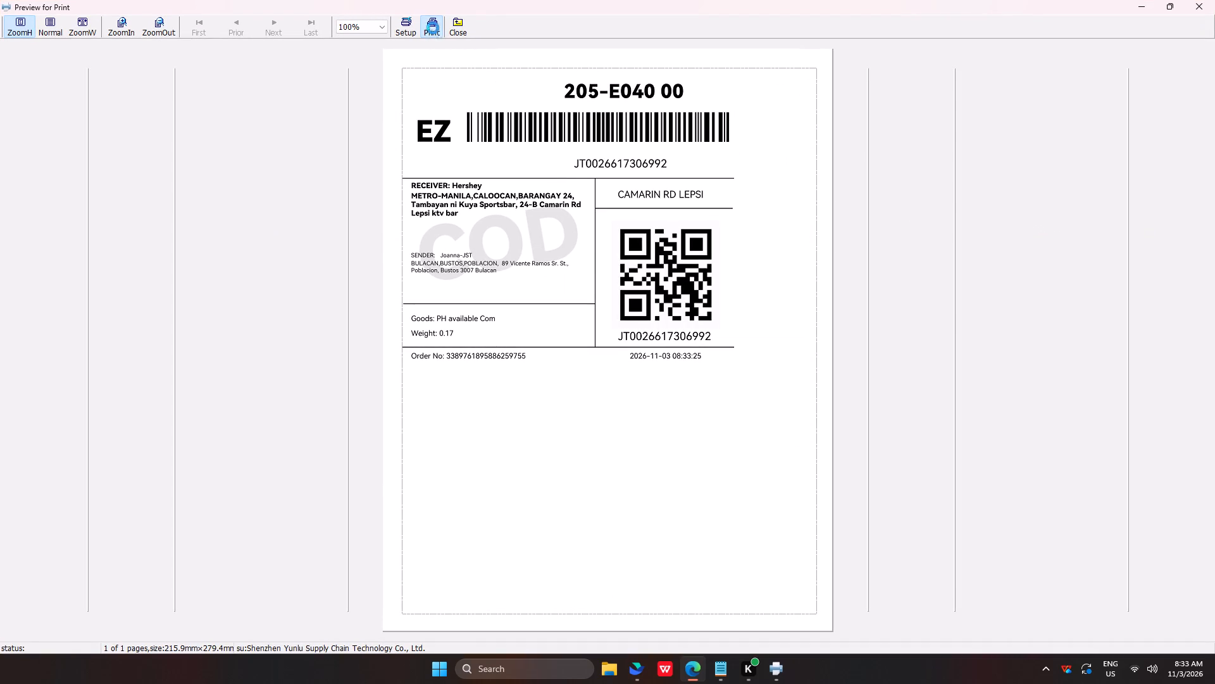
{"action": "left_click", "coordinate": [597, 198]}
{"action": "left_click", "coordinate": [561, 219]}
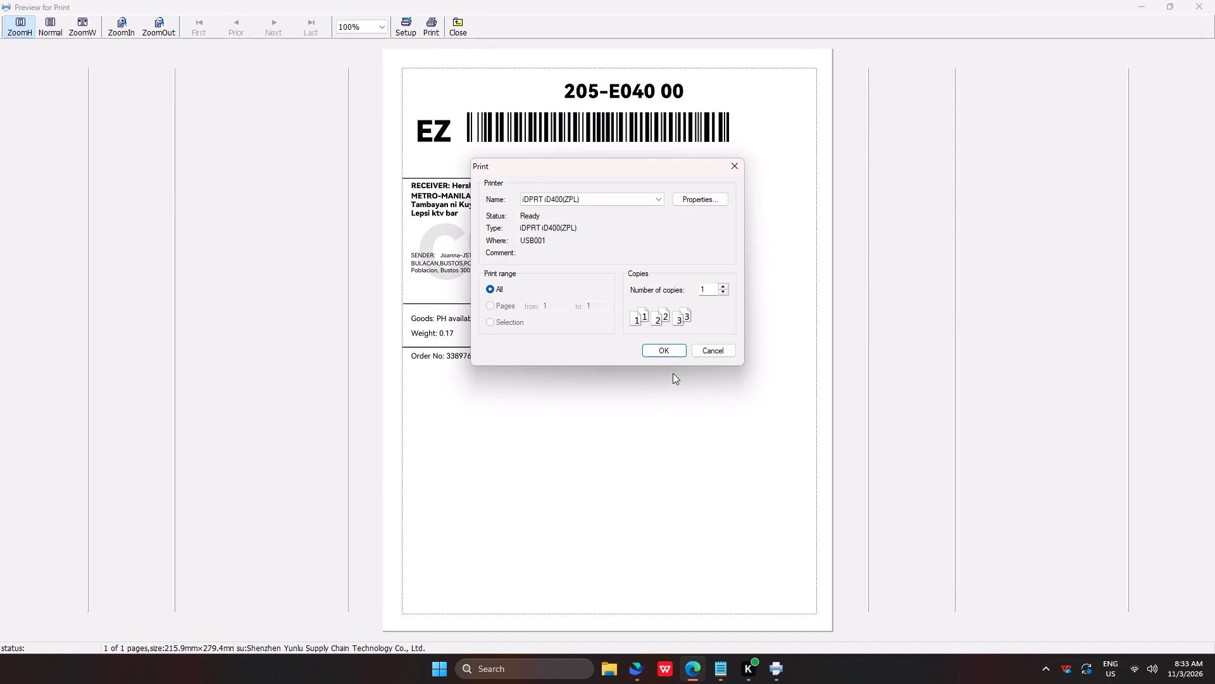
{"action": "left_click", "coordinate": [663, 350]}
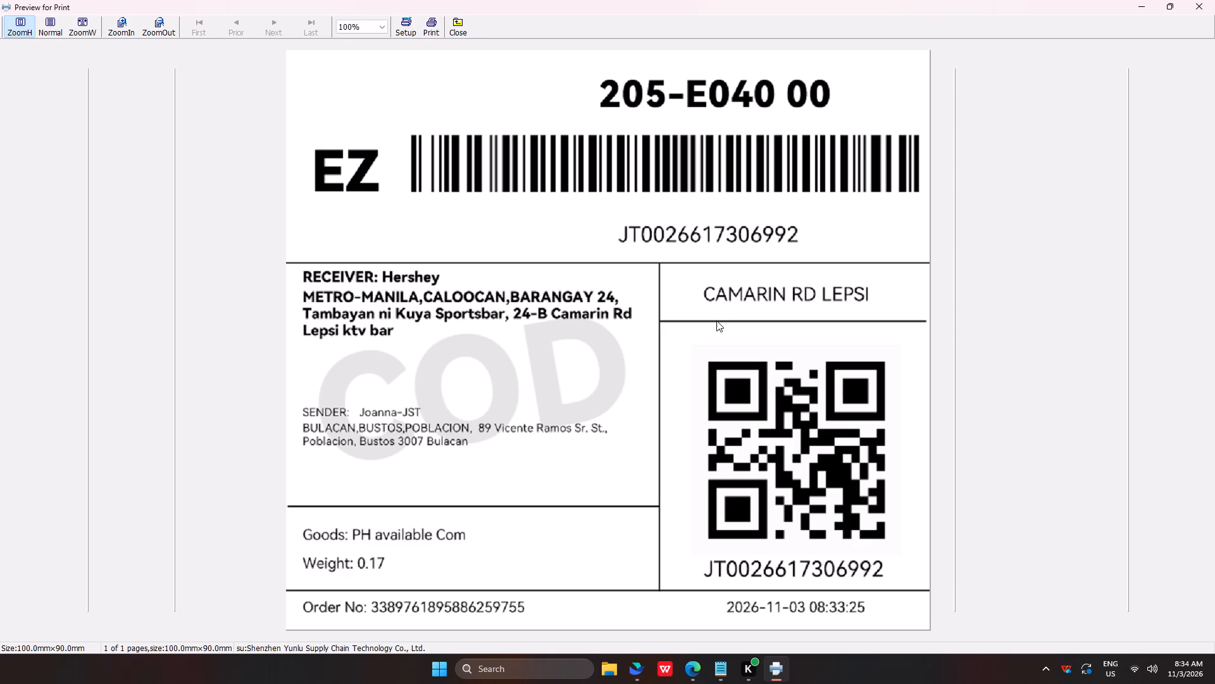
{"action": "left_click", "coordinate": [1214, 0]}
{"action": "left_click", "coordinate": [722, 123]}
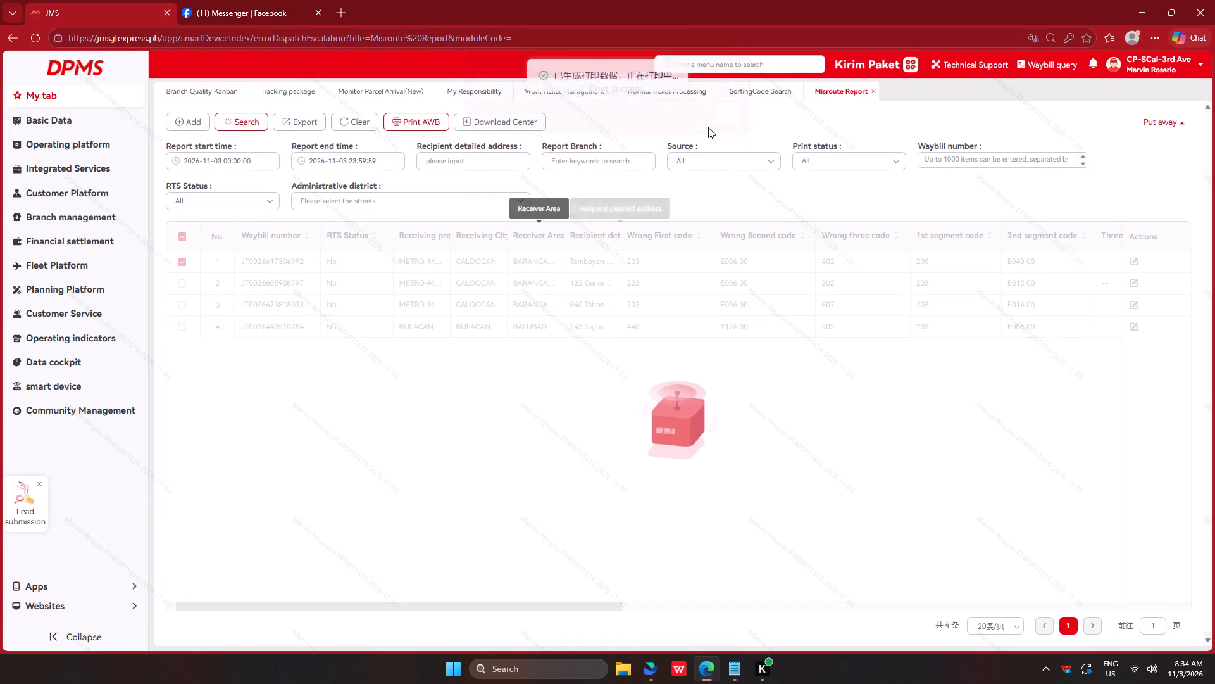
{"action": "left_click", "coordinate": [773, 89]}
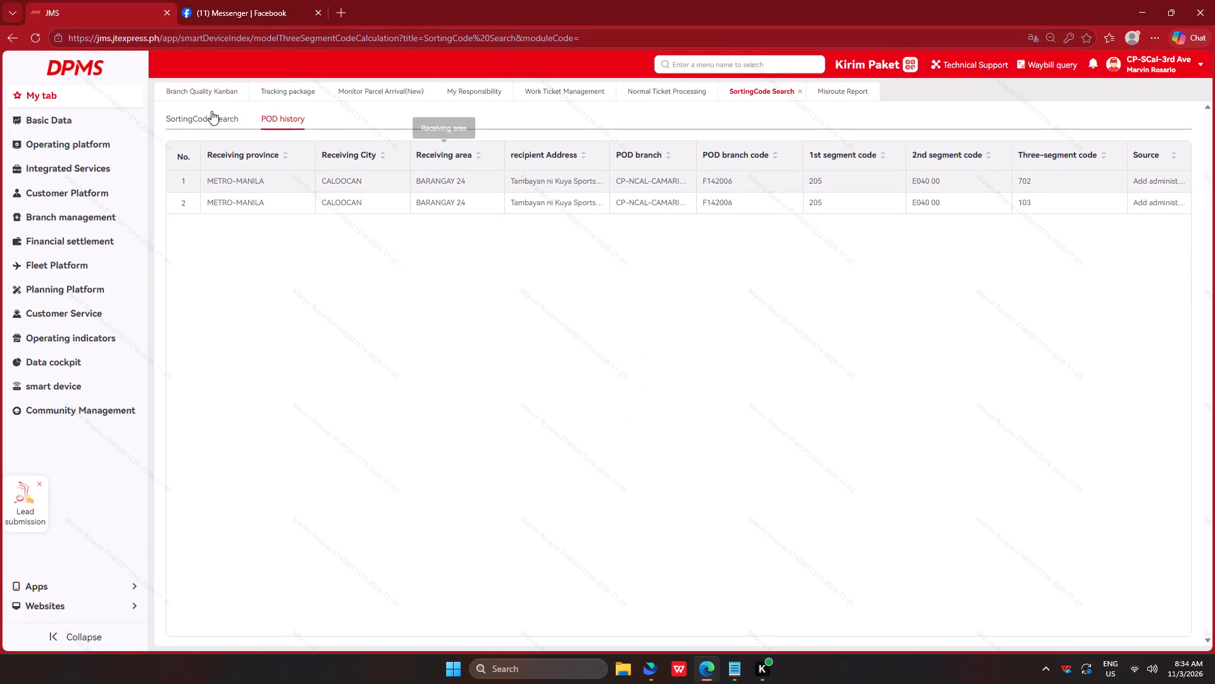
{"action": "left_click", "coordinate": [204, 122]}
{"action": "left_click", "coordinate": [707, 184]}
{"action": "left_click", "coordinate": [670, 183]}
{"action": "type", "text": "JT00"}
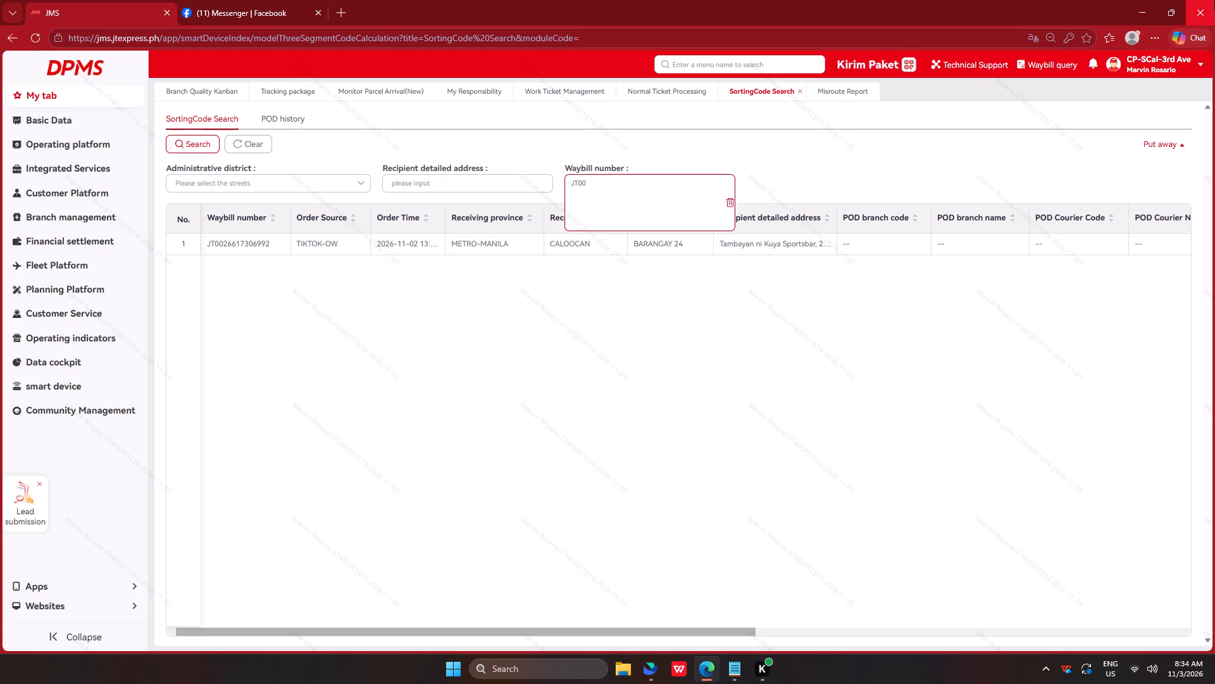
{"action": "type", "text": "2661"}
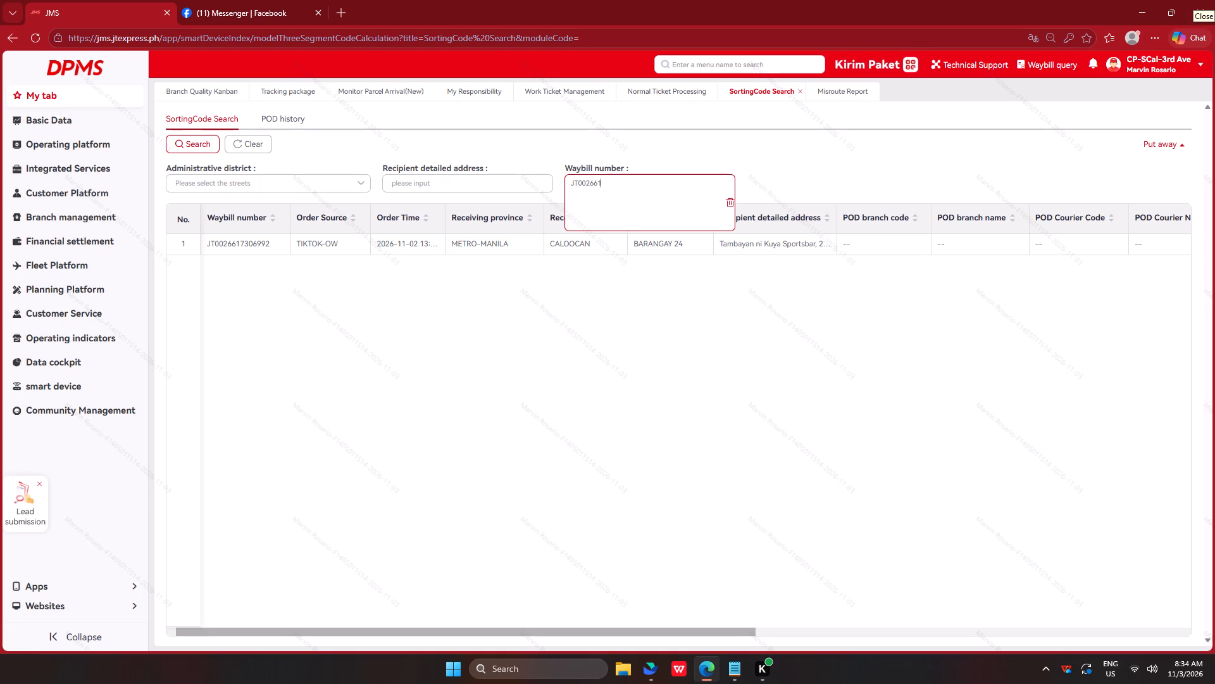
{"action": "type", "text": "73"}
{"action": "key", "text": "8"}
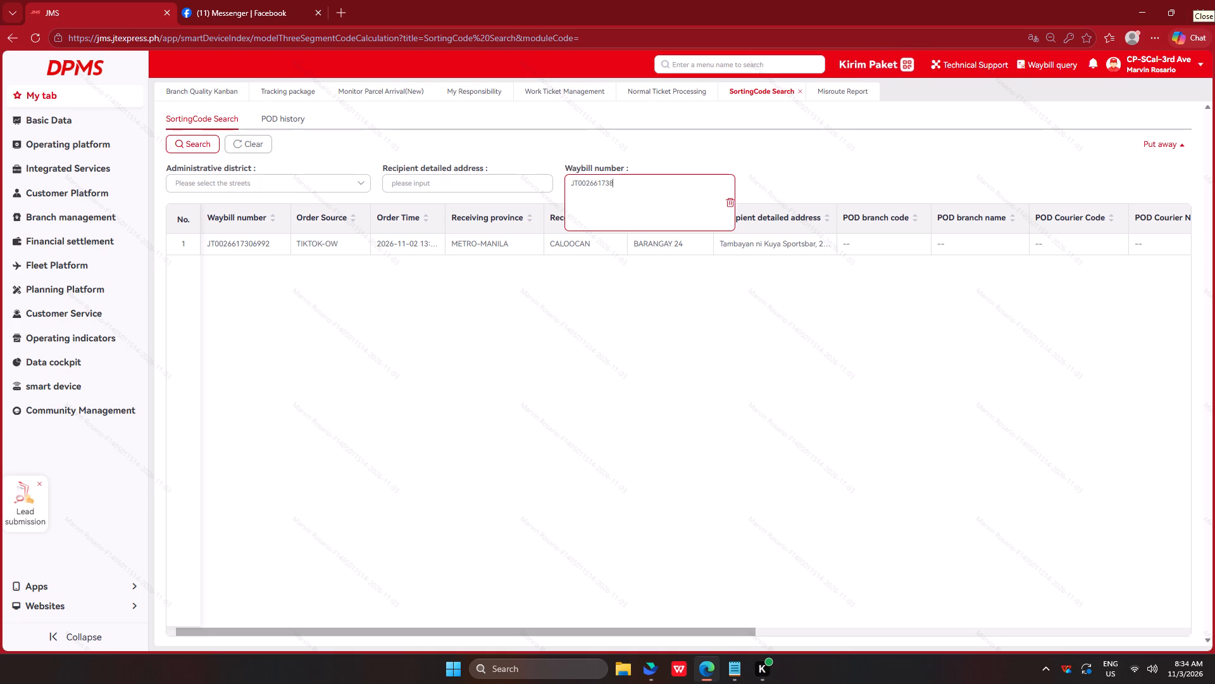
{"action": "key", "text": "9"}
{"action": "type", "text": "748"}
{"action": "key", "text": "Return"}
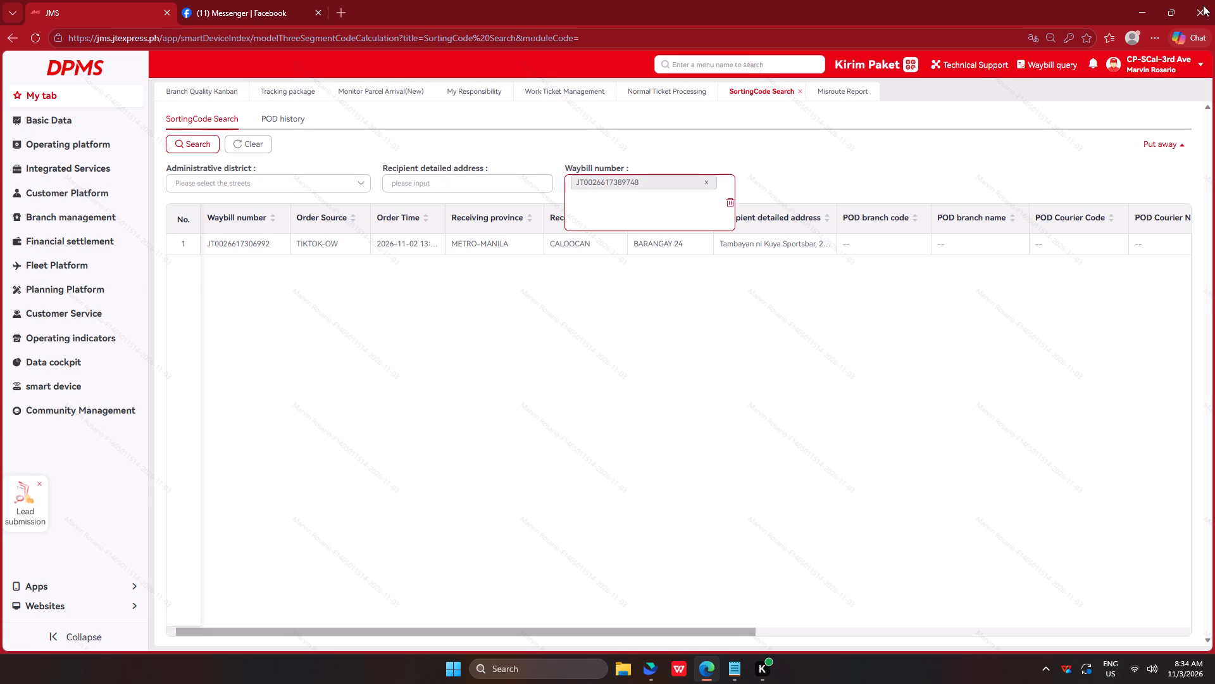
{"action": "left_click", "coordinate": [189, 144]}
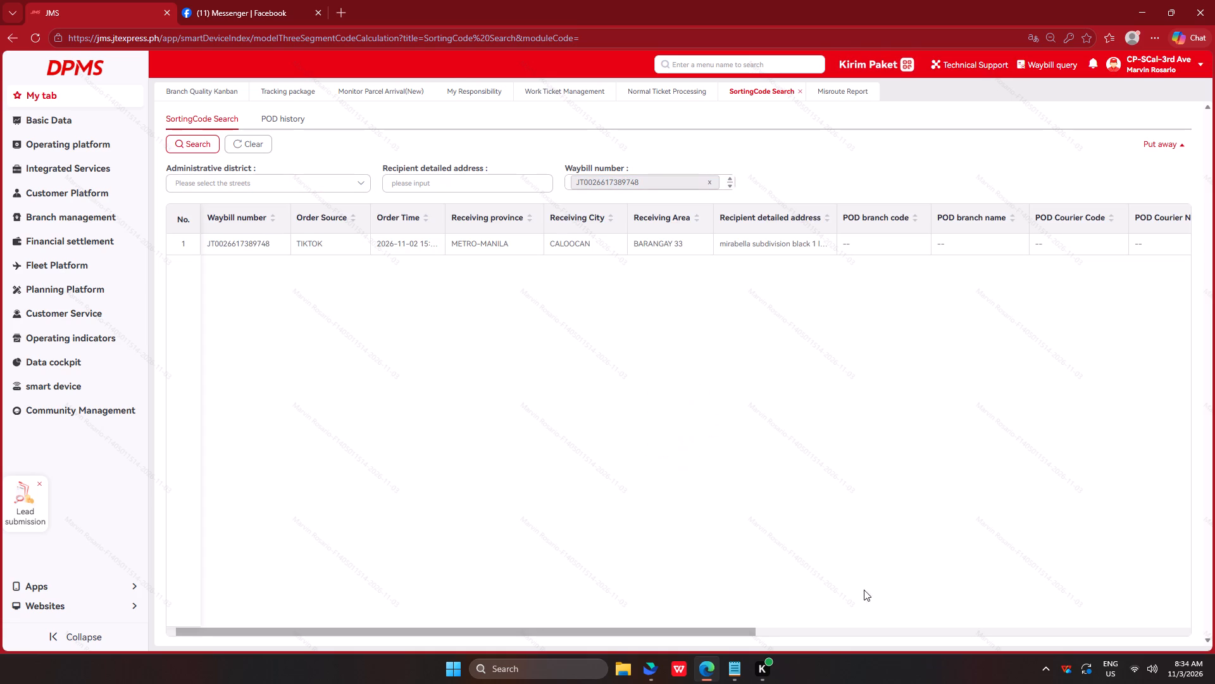
{"action": "left_click_drag", "start_coordinate": [699, 634], "coordinate": [1214, 585]}
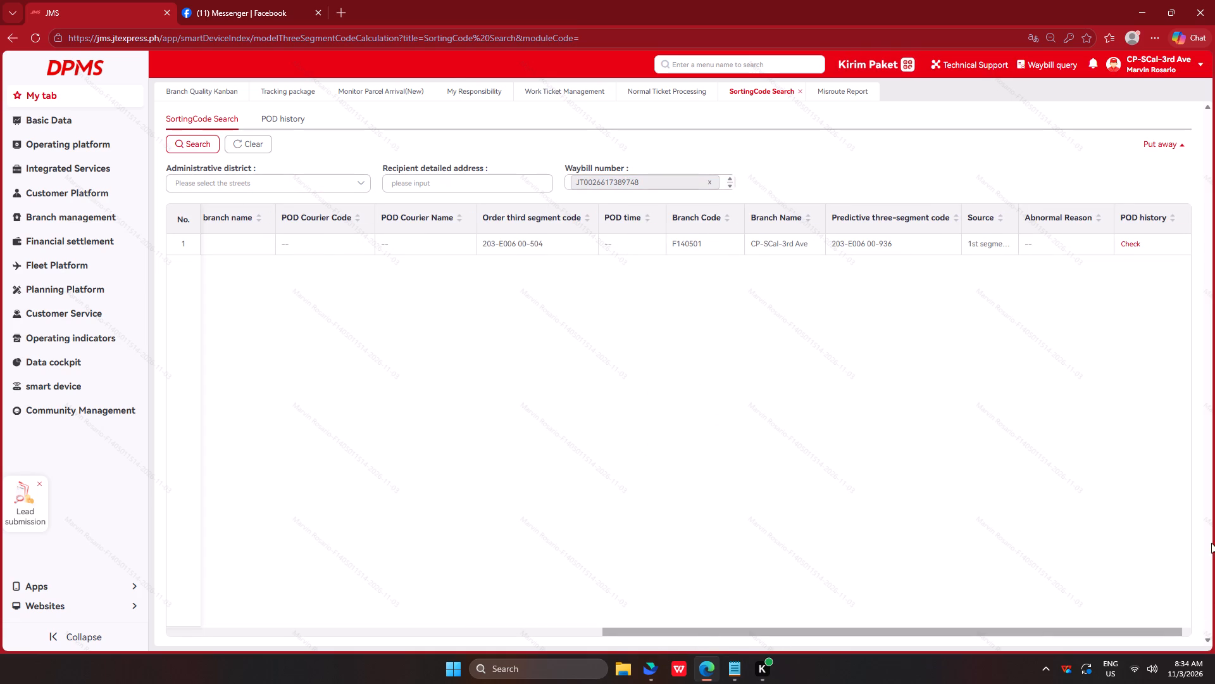
{"action": "left_click", "coordinate": [1135, 241]}
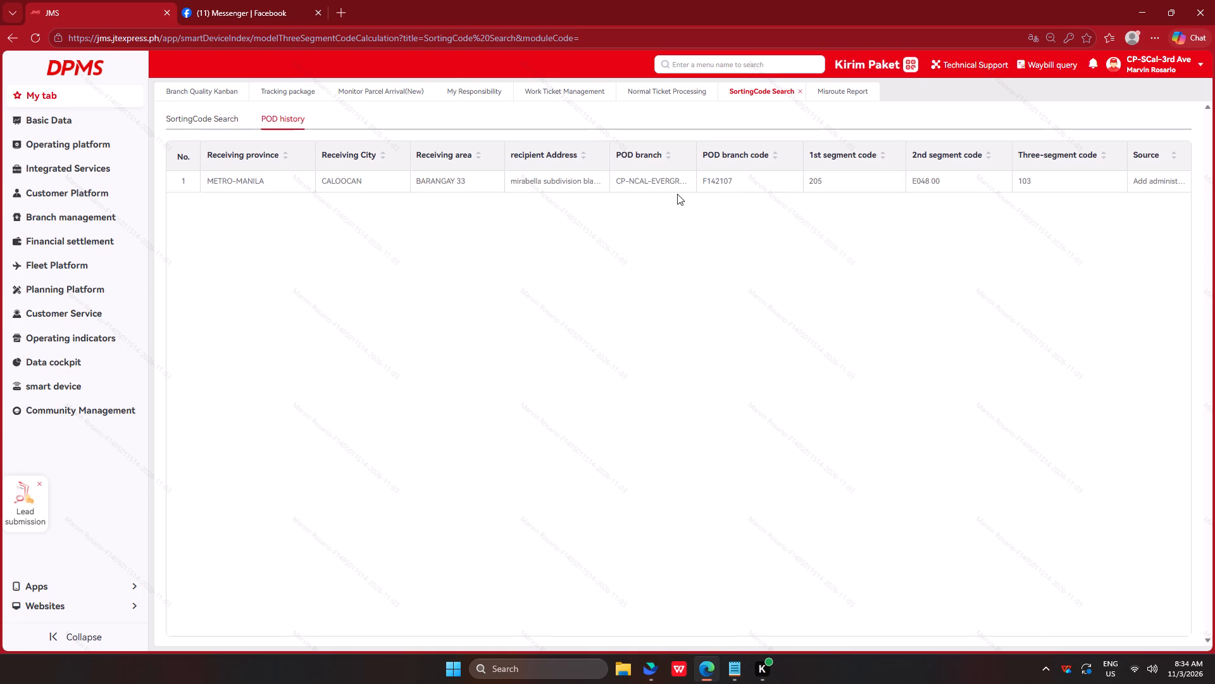
Copy the POD branch name CP-NCAL-EVERGREEN and select it as the correct branch in a new misroute report.
{"action": "double_click", "coordinate": [664, 182]}
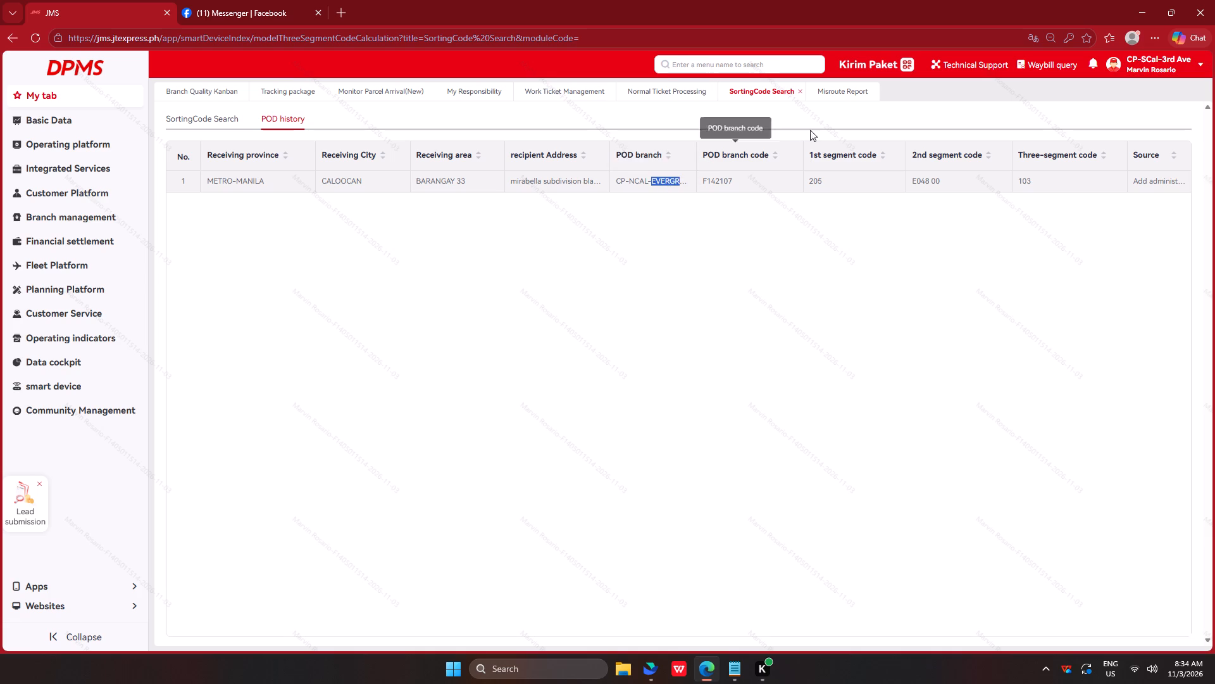
{"action": "triple_click", "coordinate": [620, 182]}
{"action": "key", "text": "ctrl+c"}
{"action": "key", "text": "ctrl+c"}
{"action": "key", "text": "ctrl+c"}
{"action": "key", "text": "ctrl+c"}
{"action": "left_click", "coordinate": [840, 94]}
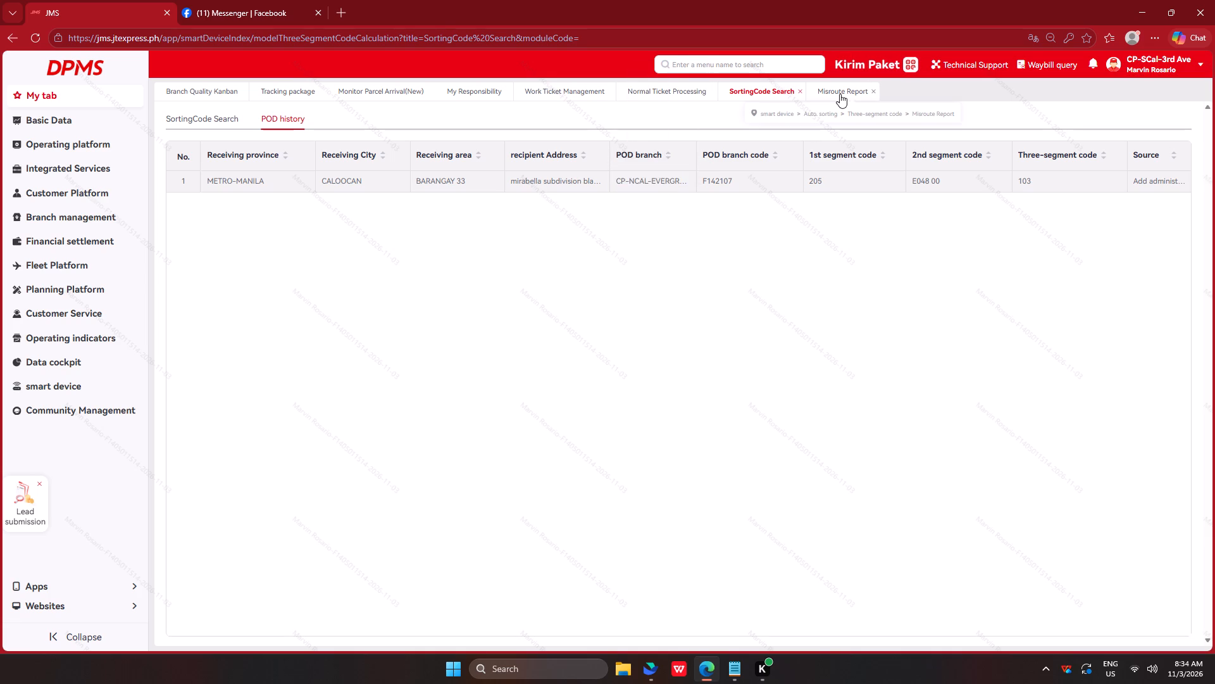
{"action": "left_click", "coordinate": [188, 122]}
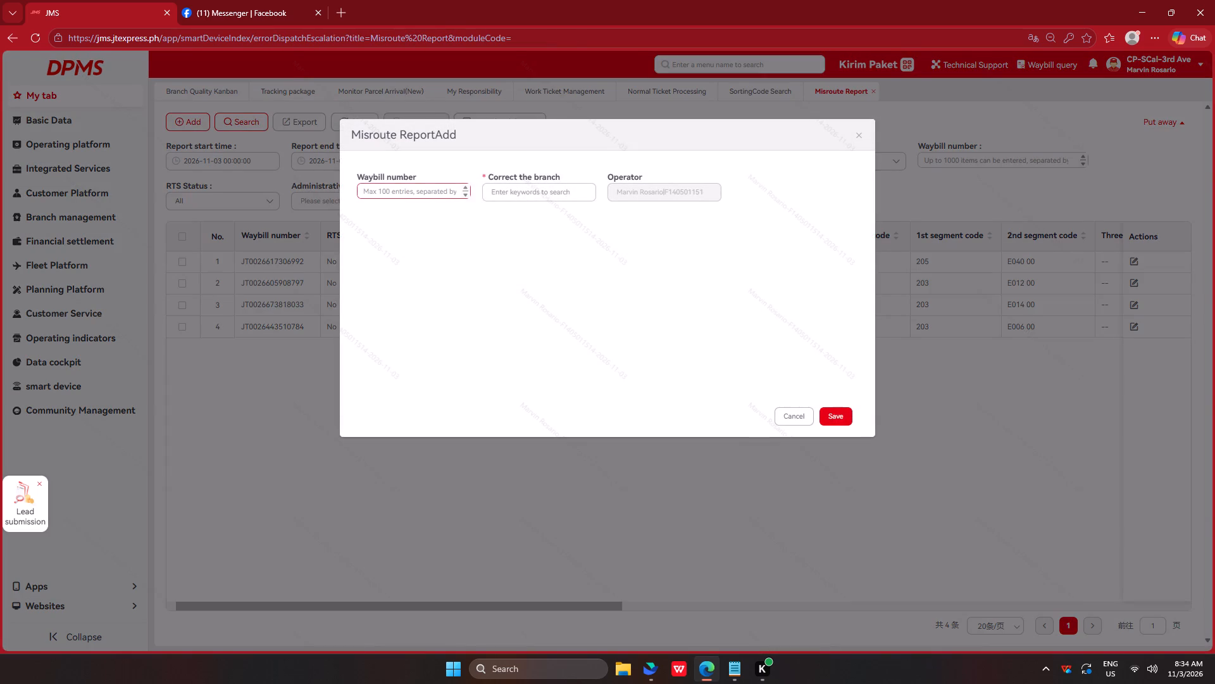
{"action": "left_click", "coordinate": [509, 190]}
{"action": "key", "text": "ctrl+v"}
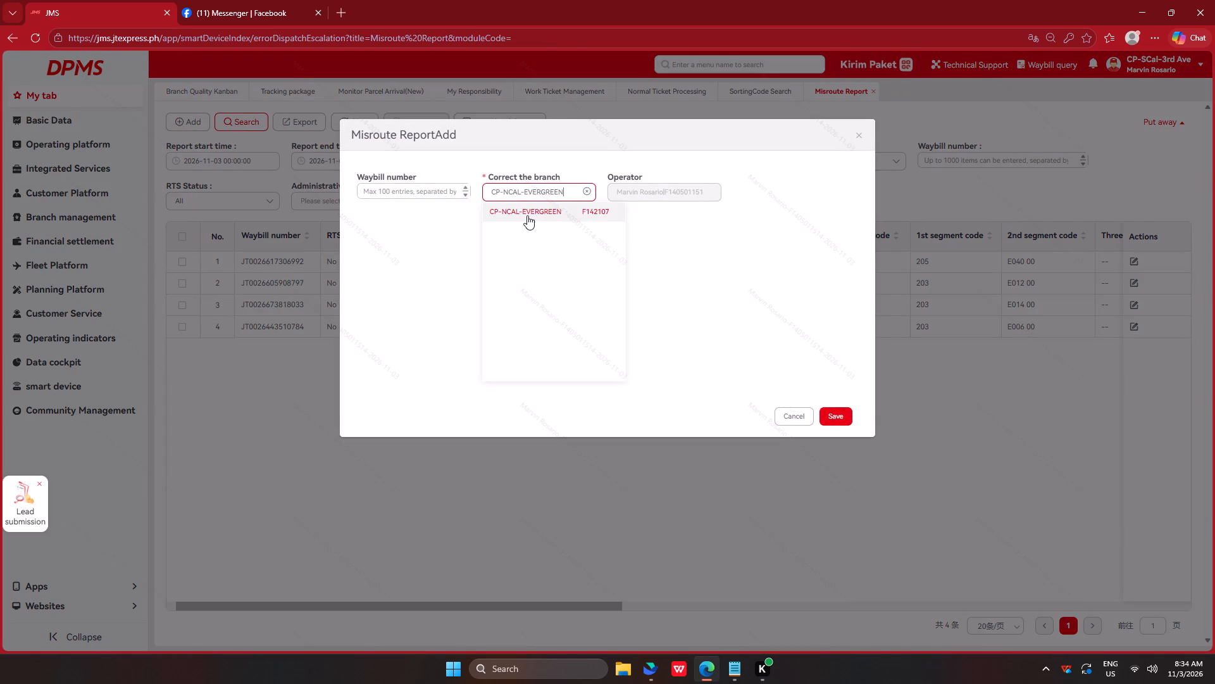
{"action": "left_click", "coordinate": [523, 215]}
{"action": "left_click", "coordinate": [398, 197]}
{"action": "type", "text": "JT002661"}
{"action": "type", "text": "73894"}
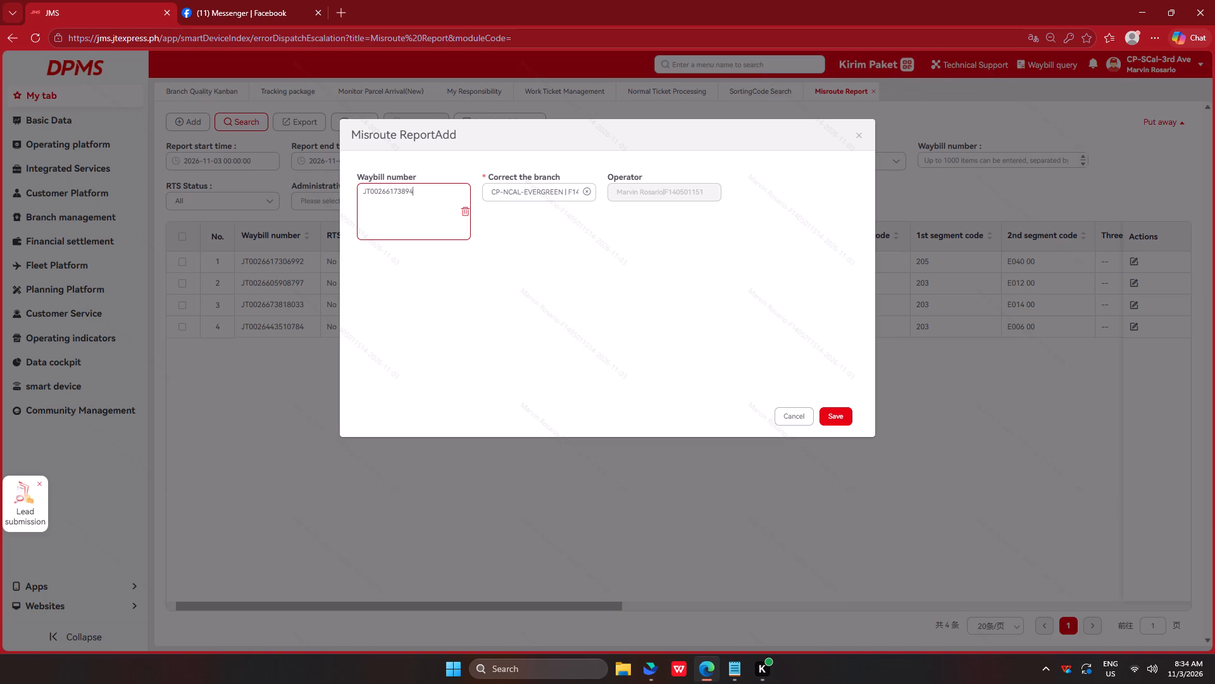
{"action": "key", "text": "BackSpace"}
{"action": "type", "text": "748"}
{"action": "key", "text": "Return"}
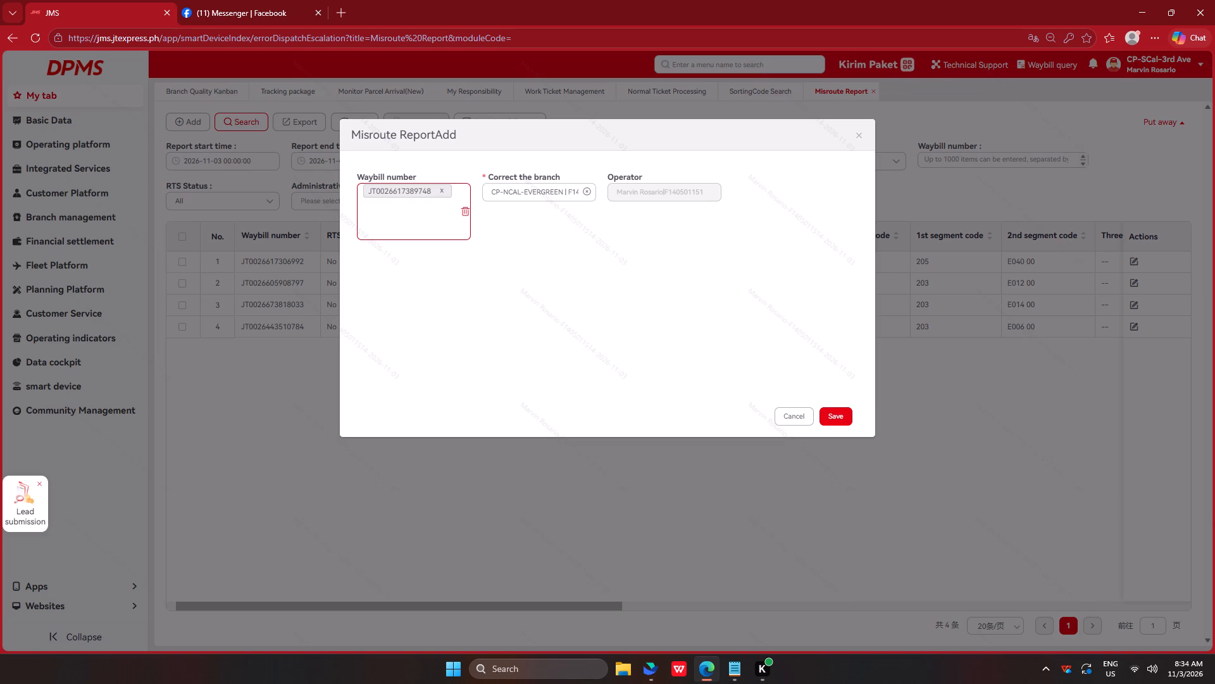
{"action": "left_click", "coordinate": [837, 414]}
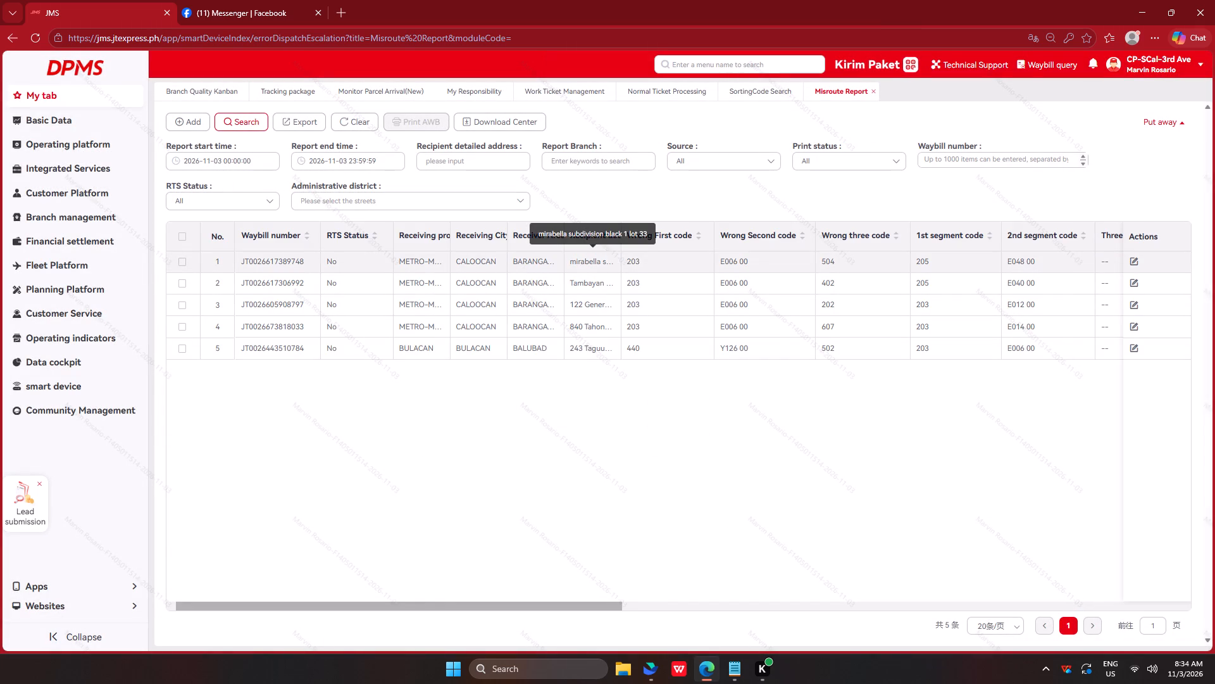
{"action": "left_click", "coordinate": [182, 262]}
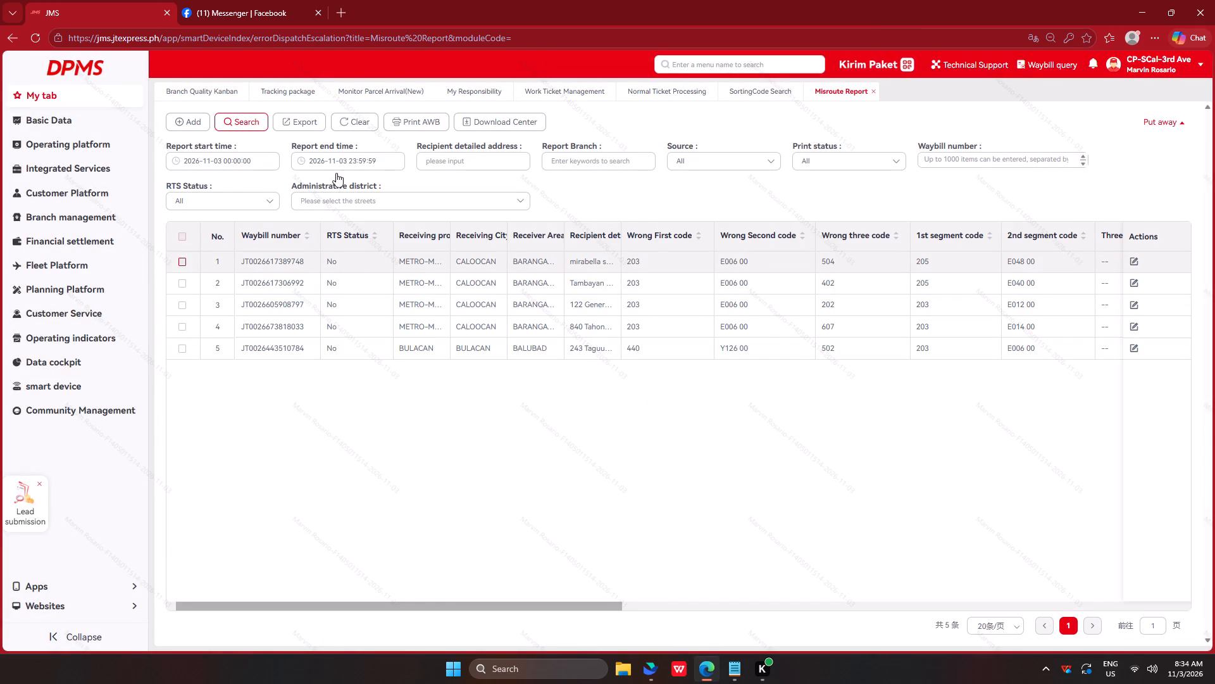
{"action": "left_click", "coordinate": [418, 118]}
{"action": "left_click", "coordinate": [733, 122]}
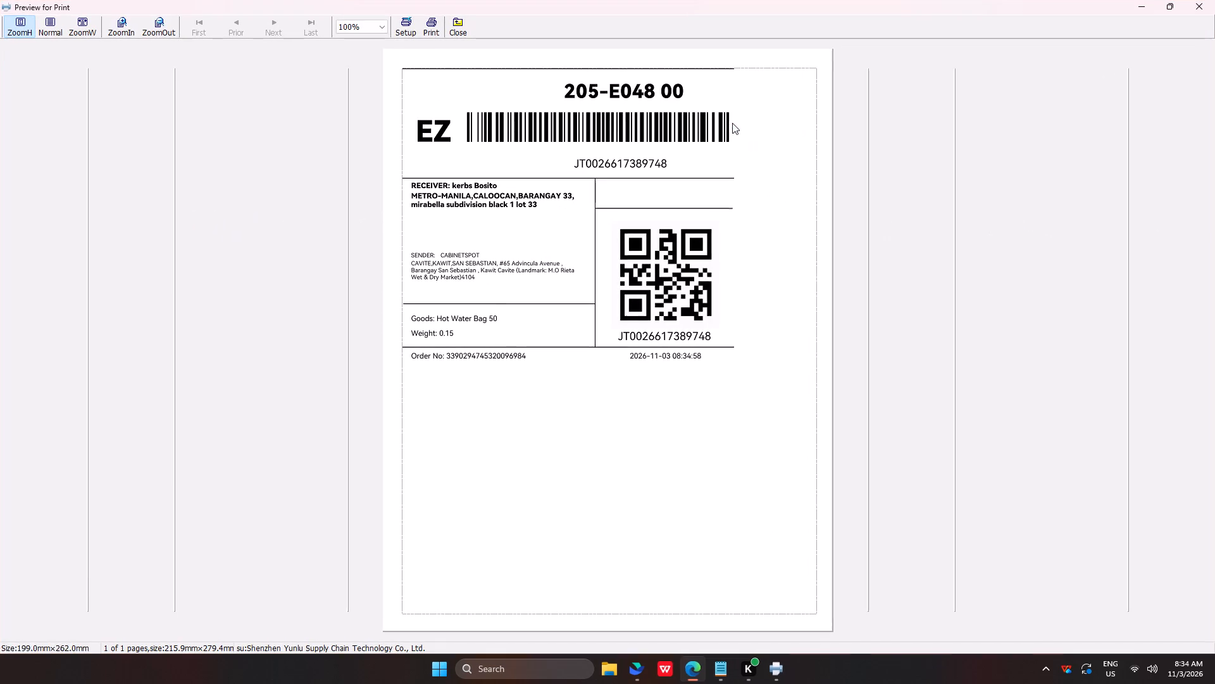
{"action": "left_click", "coordinate": [429, 29]}
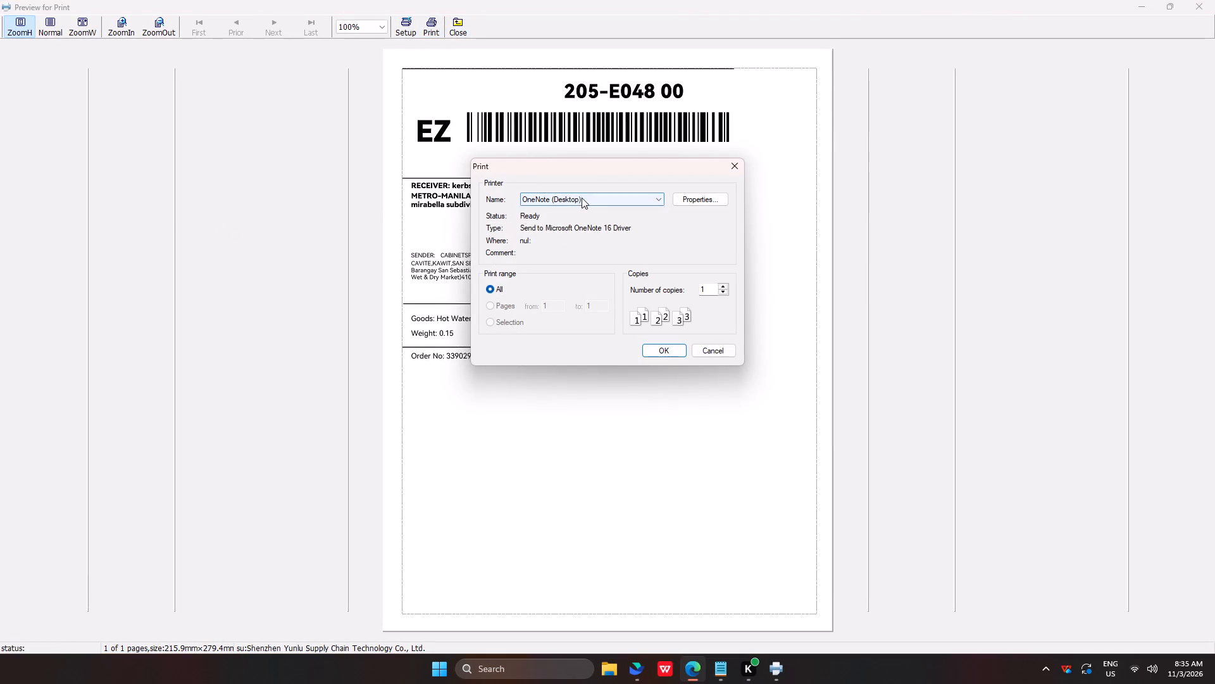
{"action": "left_click", "coordinate": [582, 198]}
{"action": "left_click", "coordinate": [569, 218]}
{"action": "left_click", "coordinate": [656, 348]}
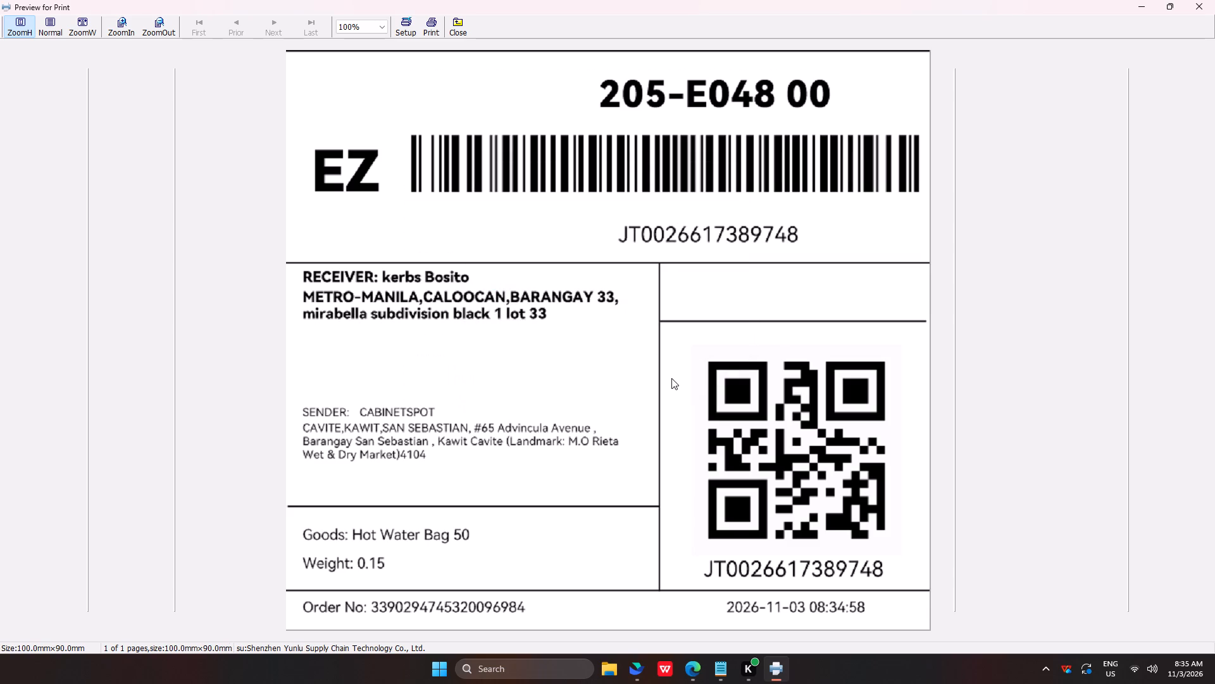
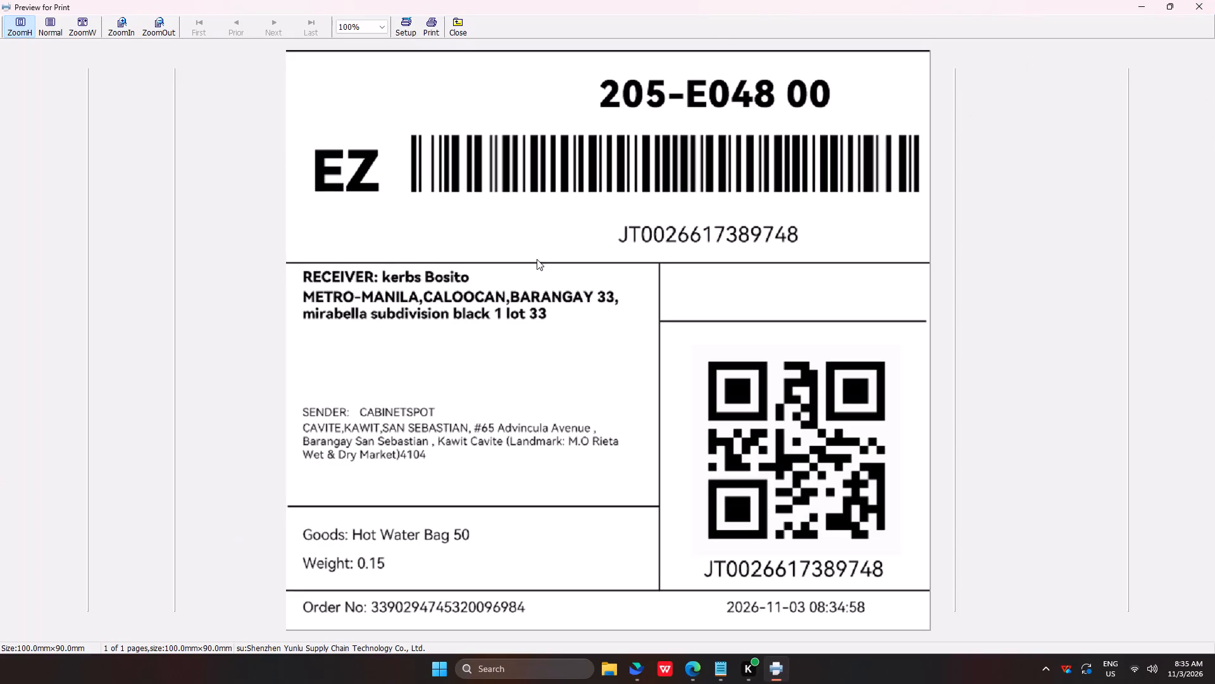
{"action": "left_click", "coordinate": [1214, 0]}
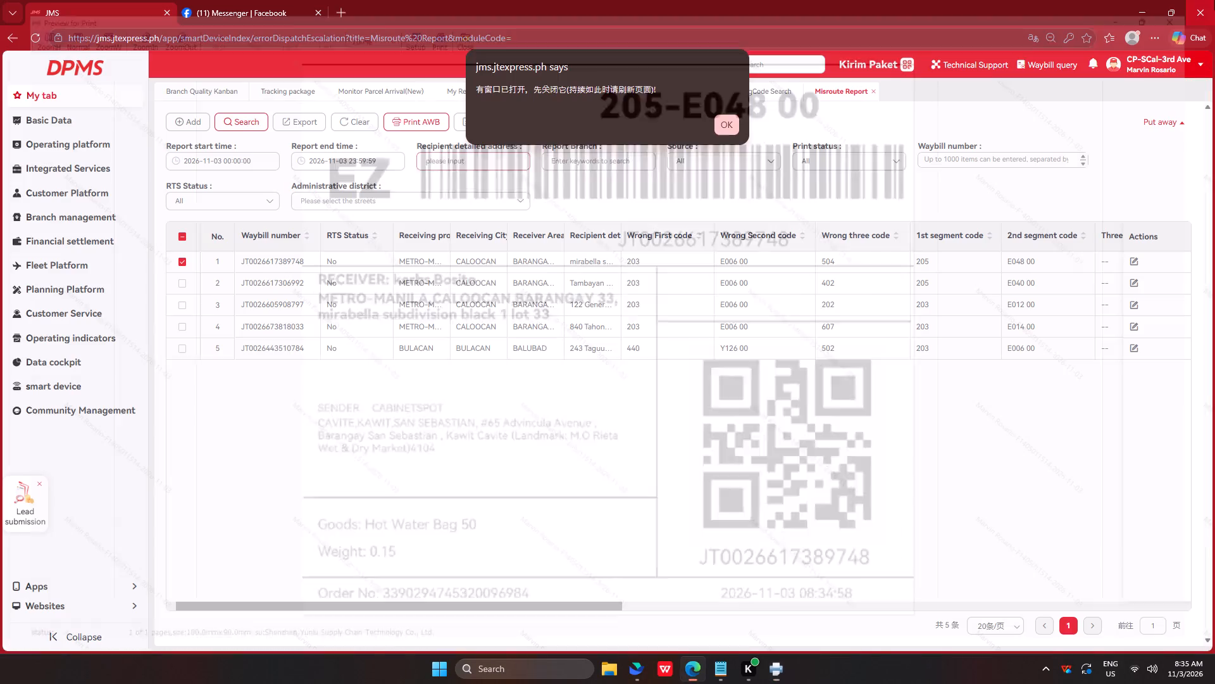
{"action": "left_click", "coordinate": [713, 121]}
{"action": "left_click", "coordinate": [720, 127]}
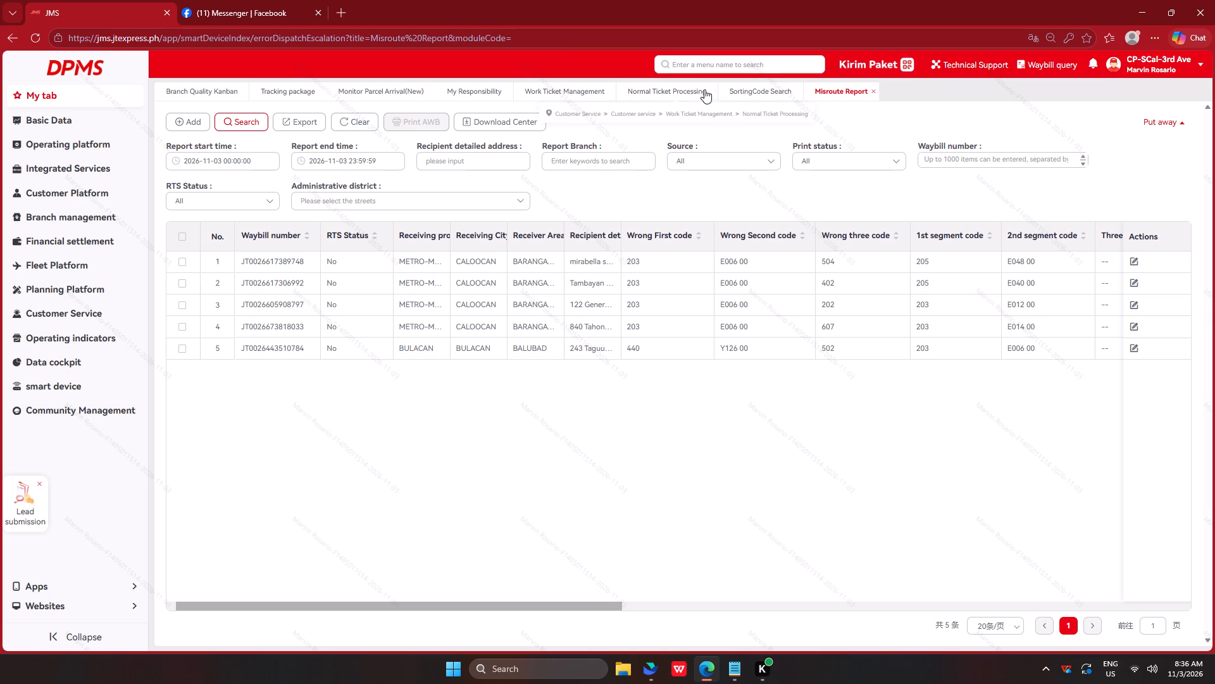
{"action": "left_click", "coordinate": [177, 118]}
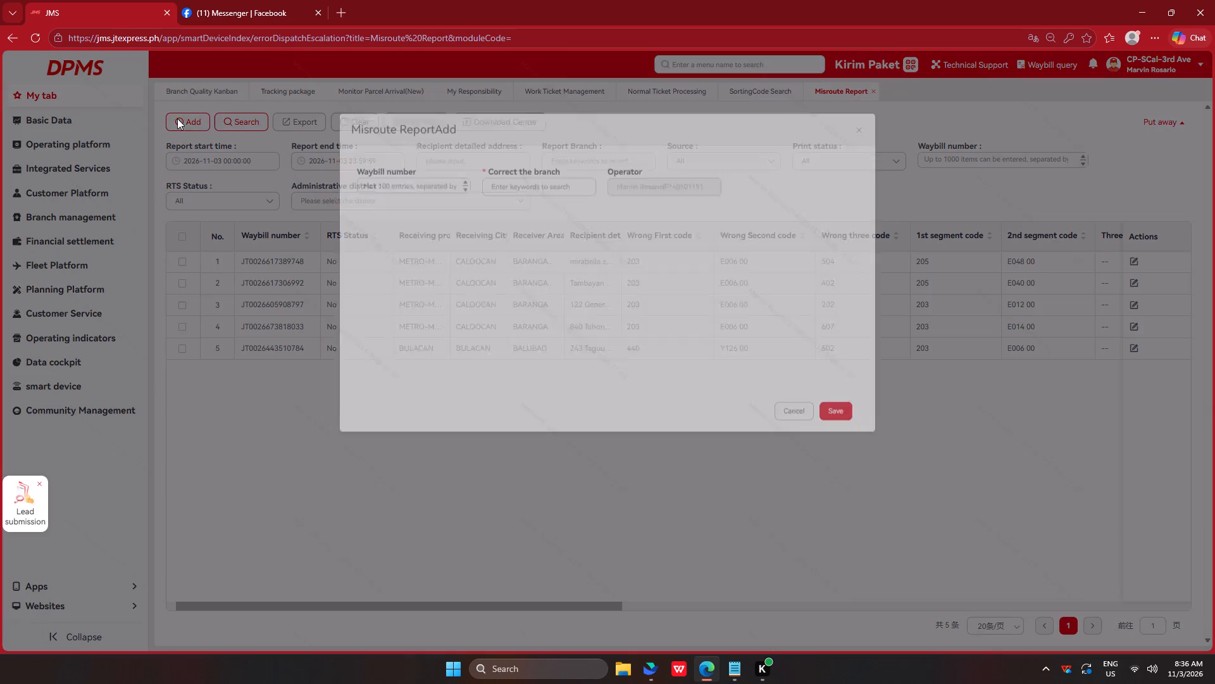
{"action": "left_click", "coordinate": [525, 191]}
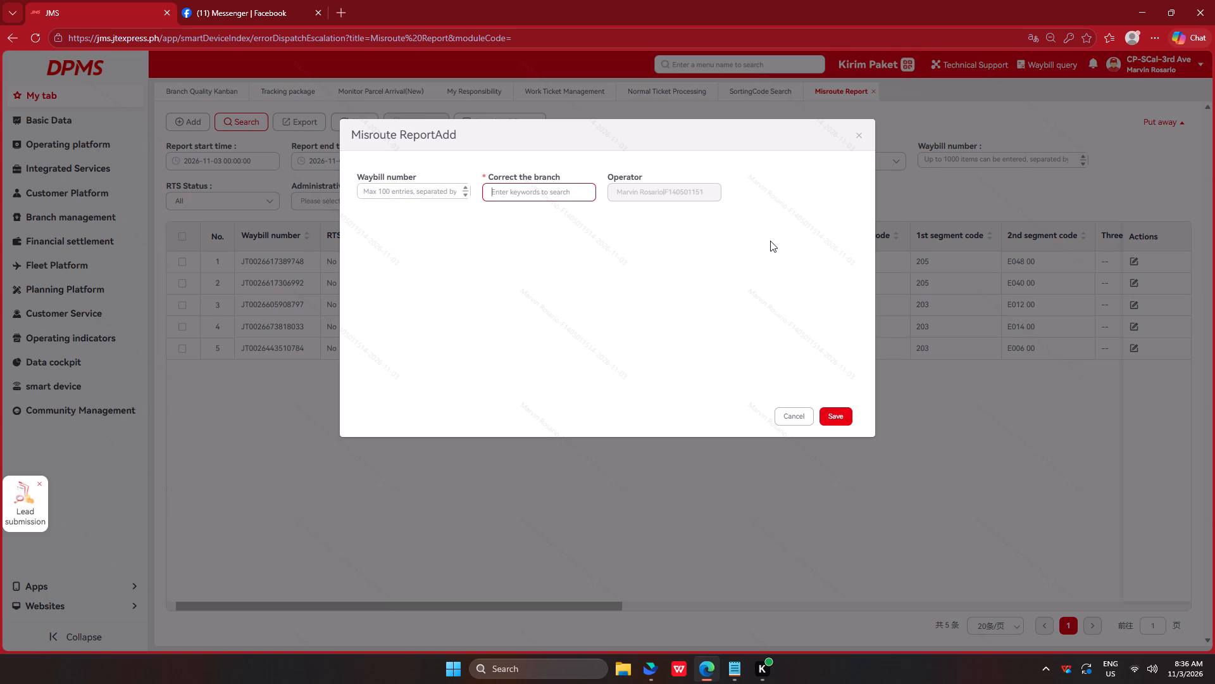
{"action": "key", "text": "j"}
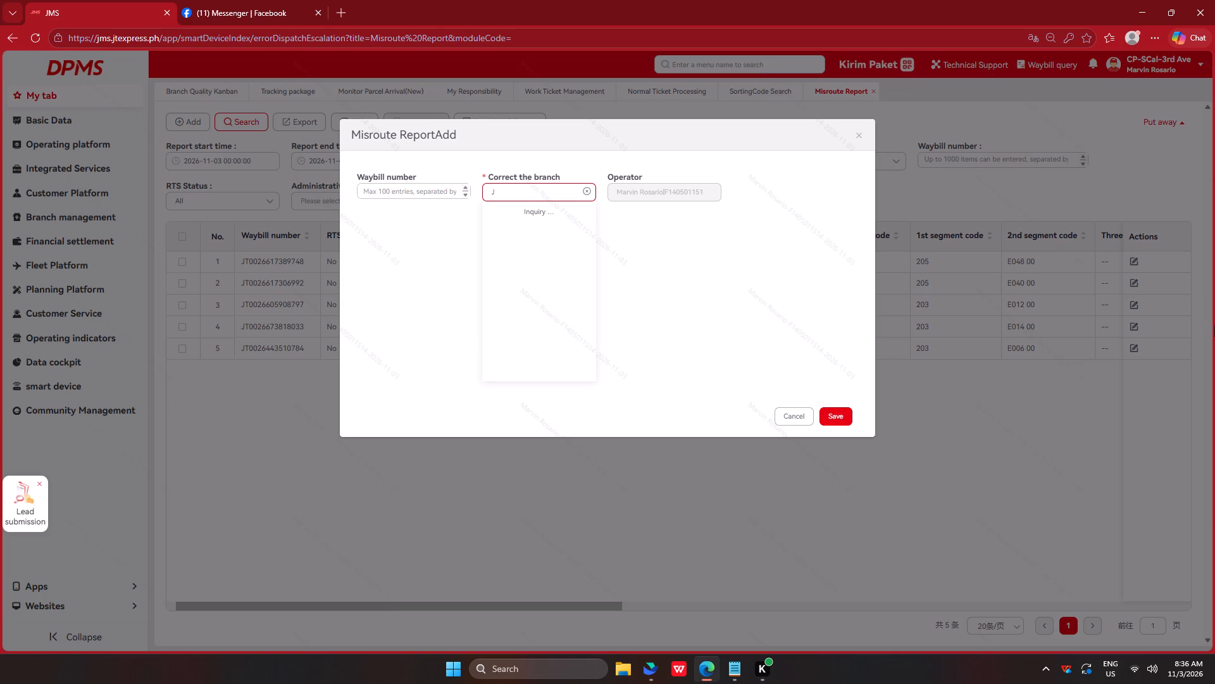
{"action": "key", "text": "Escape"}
{"action": "left_click", "coordinate": [756, 91]}
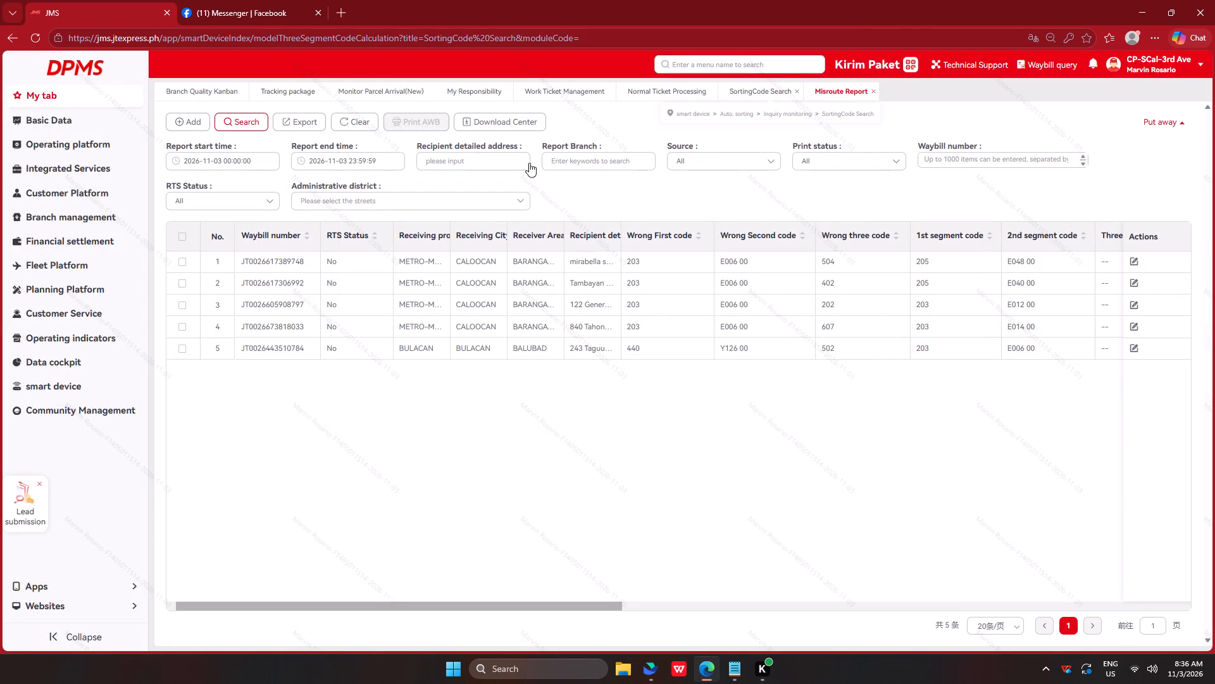
{"action": "left_click", "coordinate": [185, 119]}
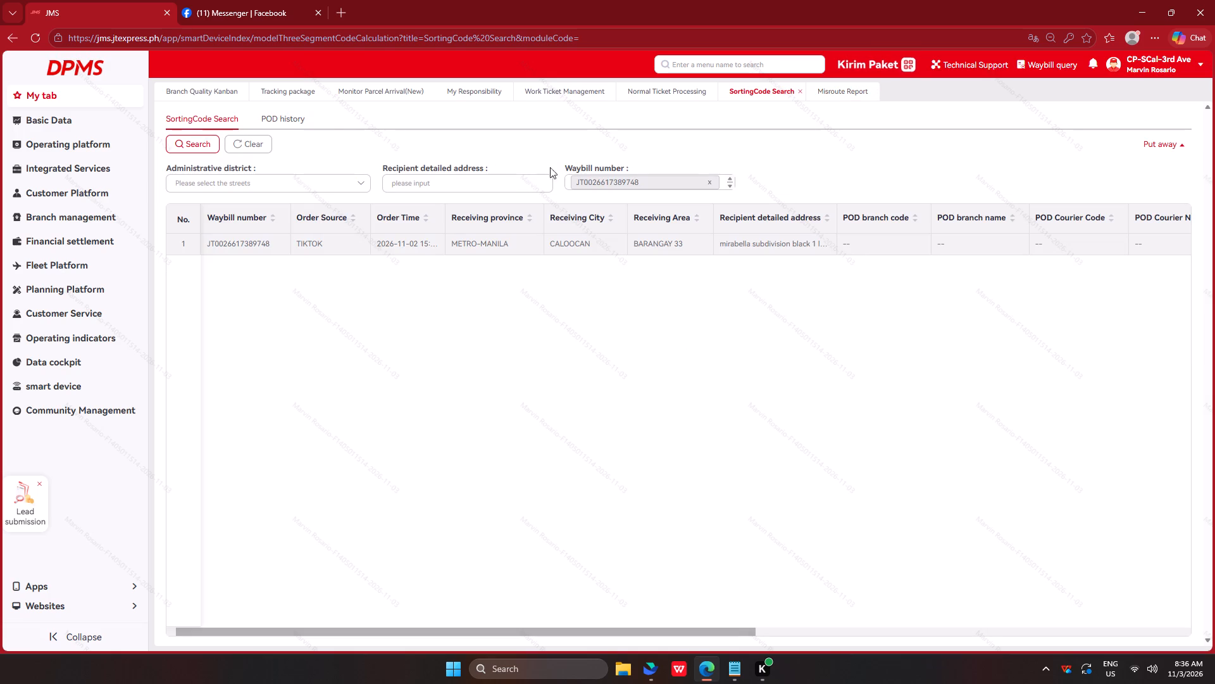
{"action": "left_click", "coordinate": [710, 181]}
{"action": "left_click", "coordinate": [688, 181]}
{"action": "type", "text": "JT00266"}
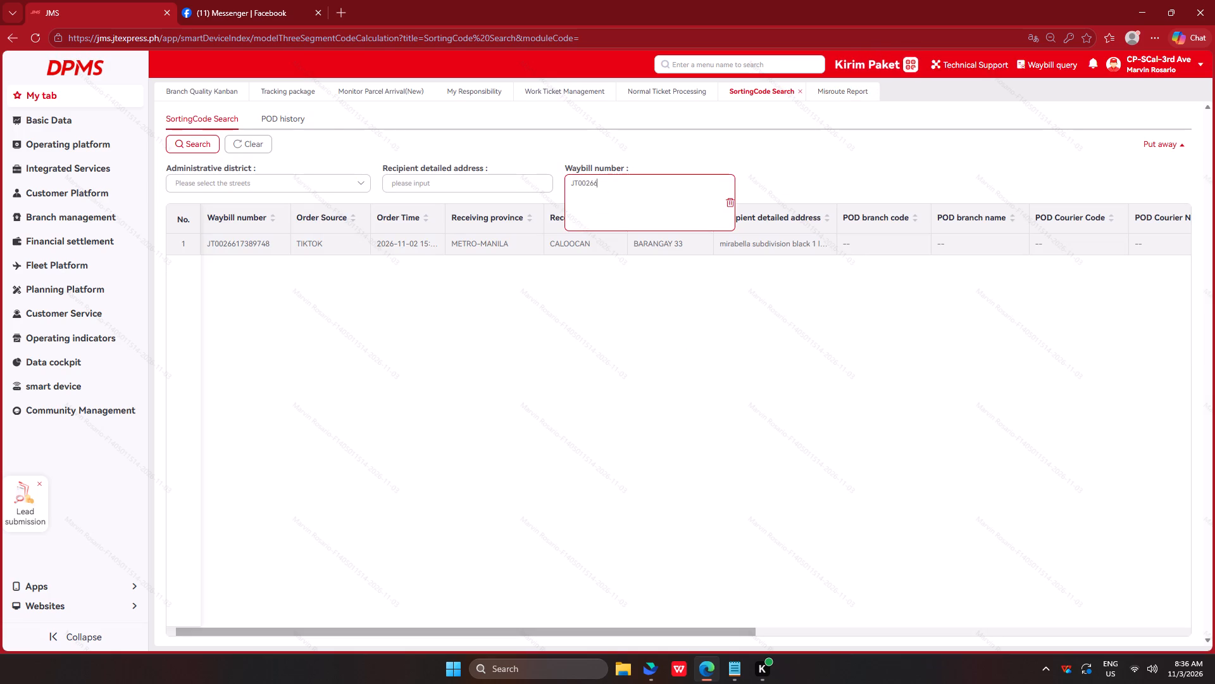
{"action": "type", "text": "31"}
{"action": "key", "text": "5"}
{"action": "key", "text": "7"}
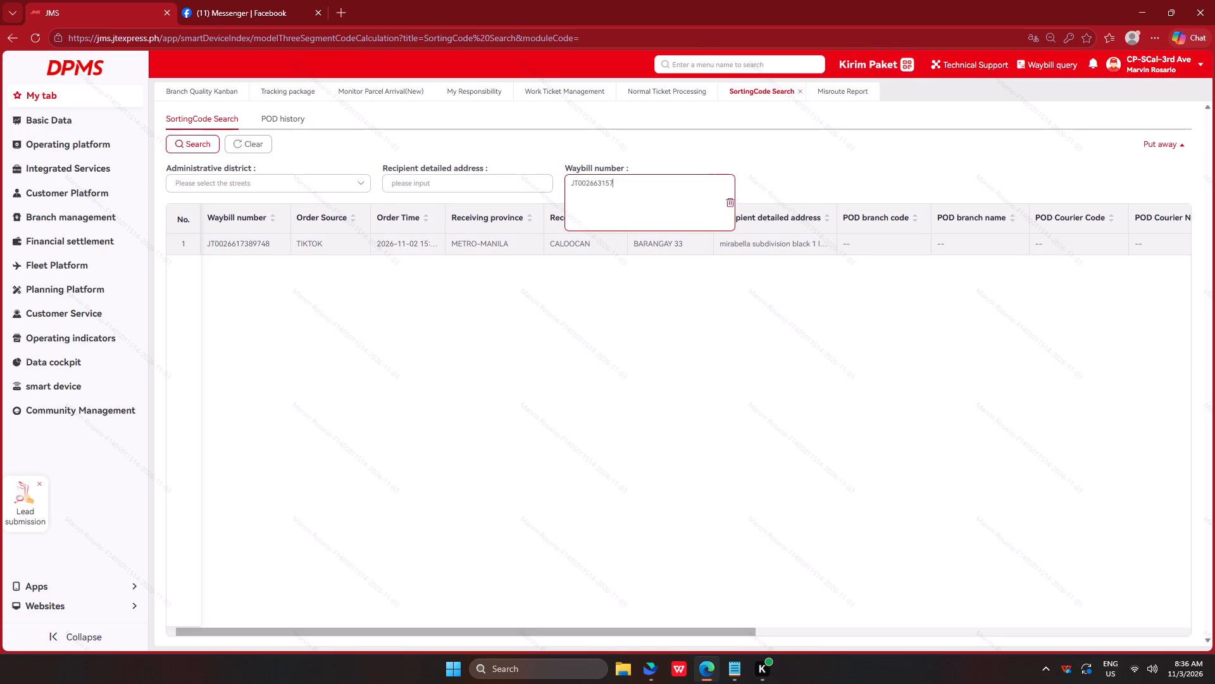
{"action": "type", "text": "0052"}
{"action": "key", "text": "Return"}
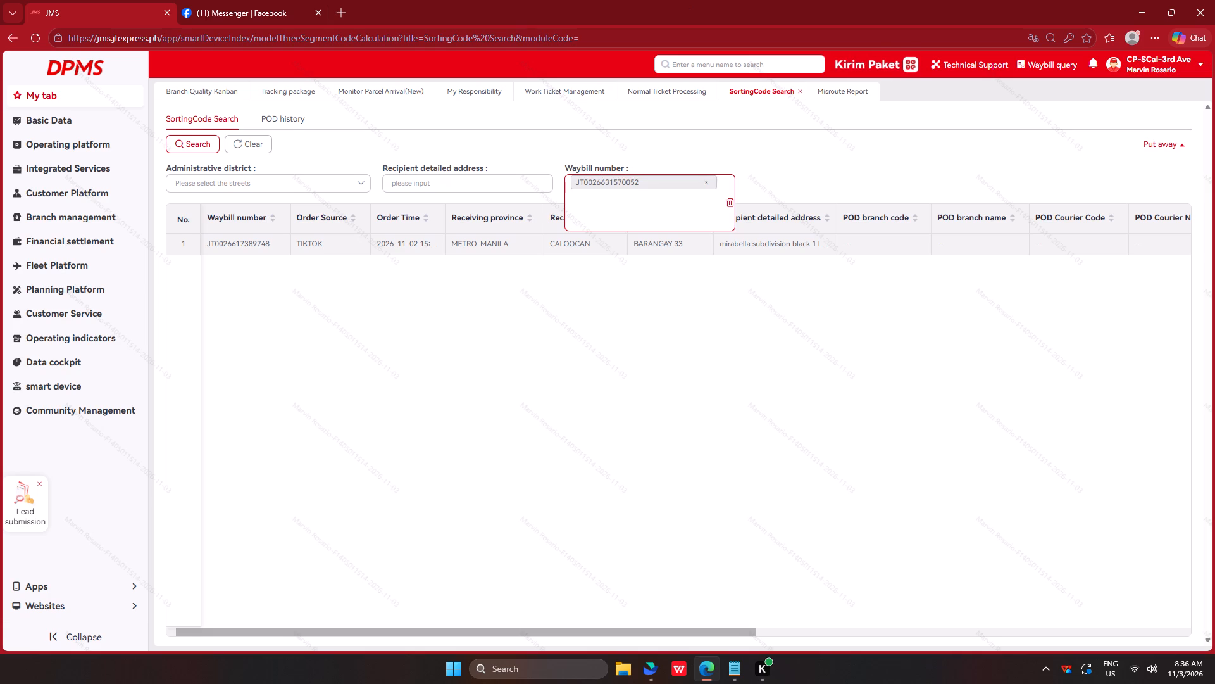
{"action": "left_click", "coordinate": [184, 141]}
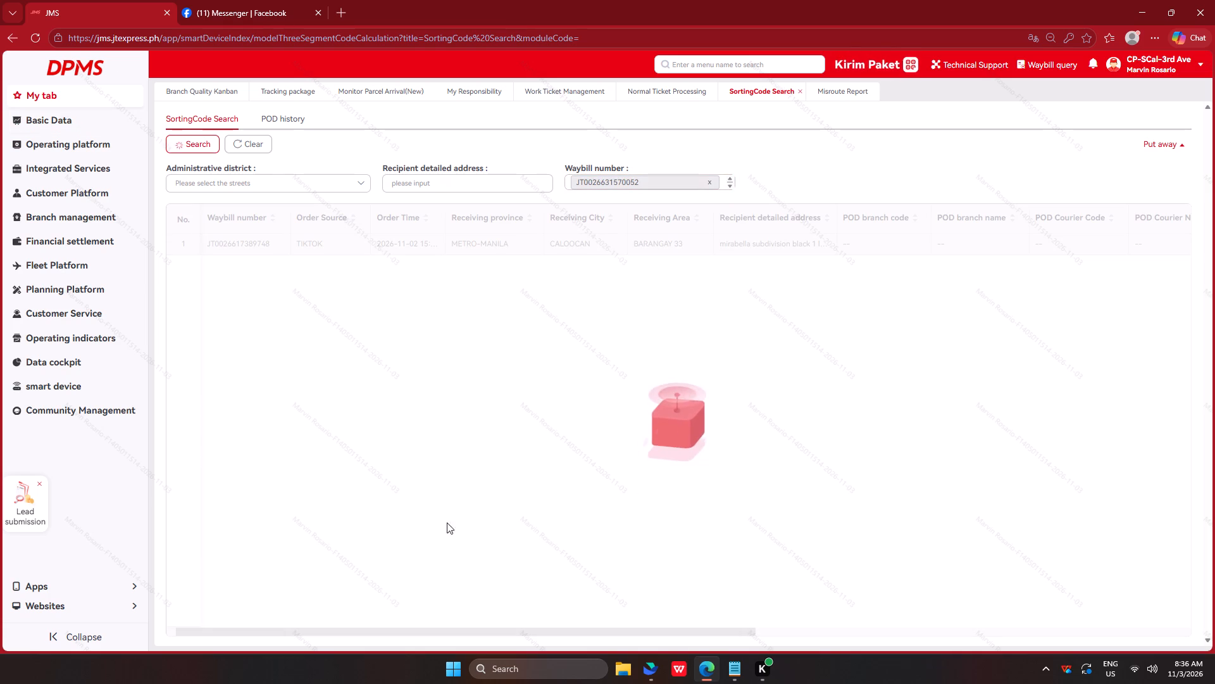
{"action": "left_click_drag", "start_coordinate": [280, 631], "coordinate": [1153, 614]}
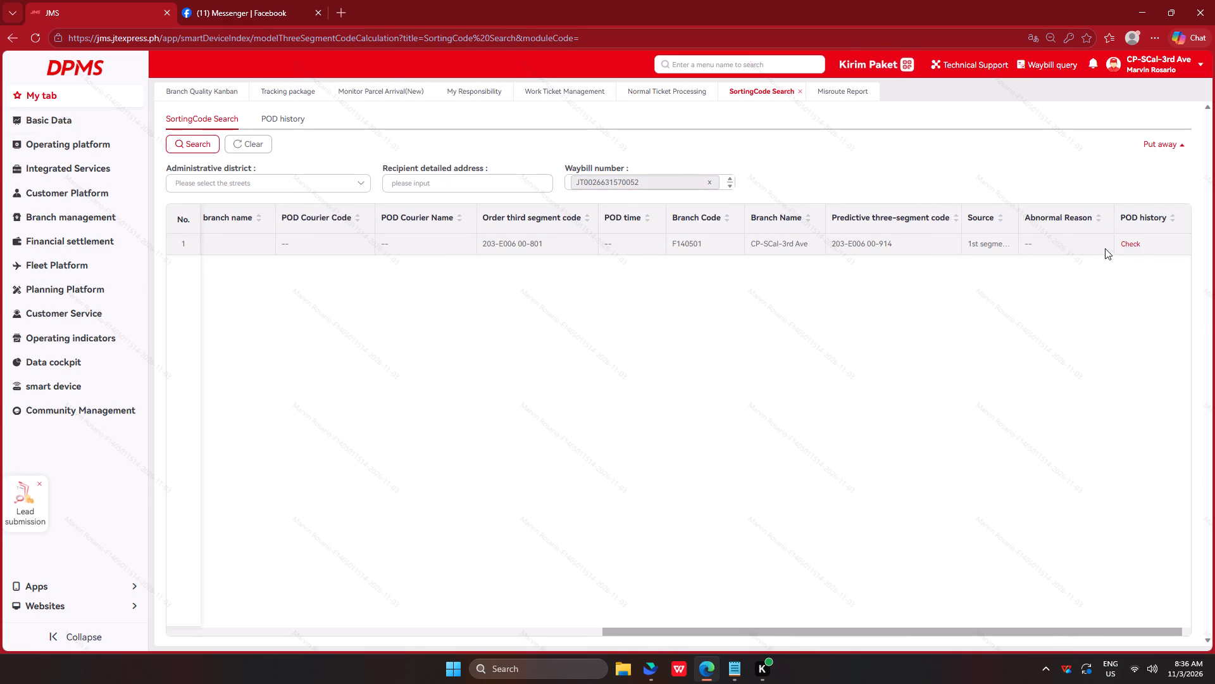
{"action": "left_click", "coordinate": [1136, 242]}
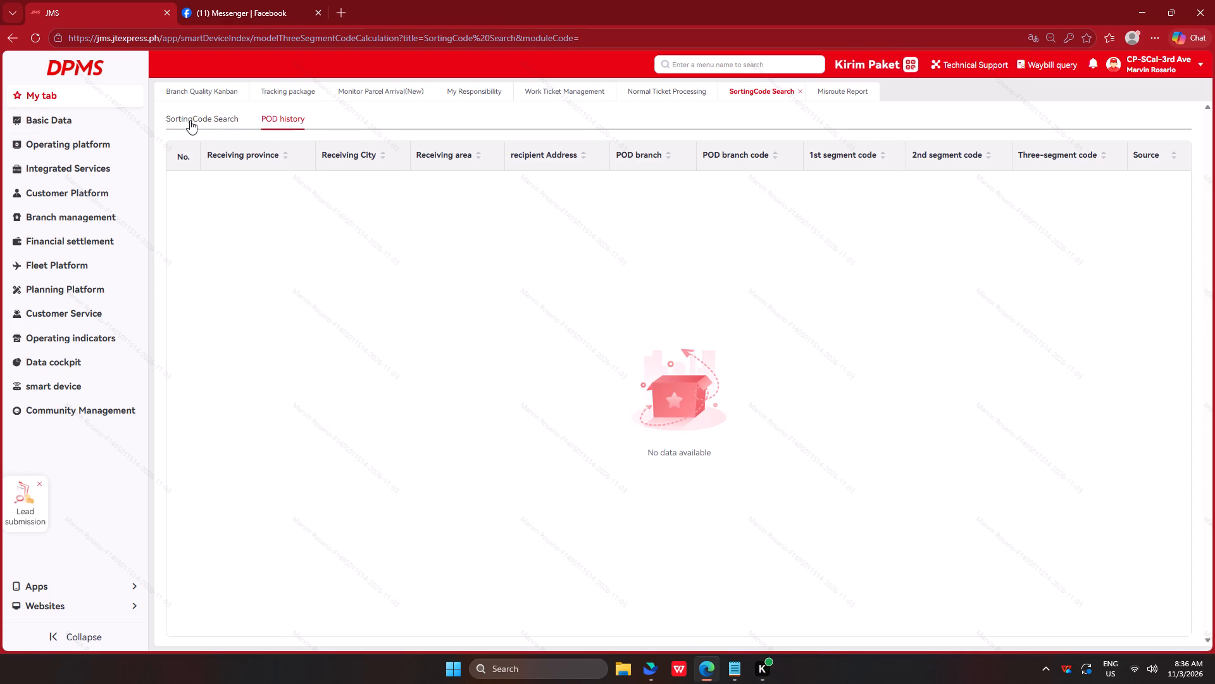
{"action": "left_click", "coordinate": [190, 120]}
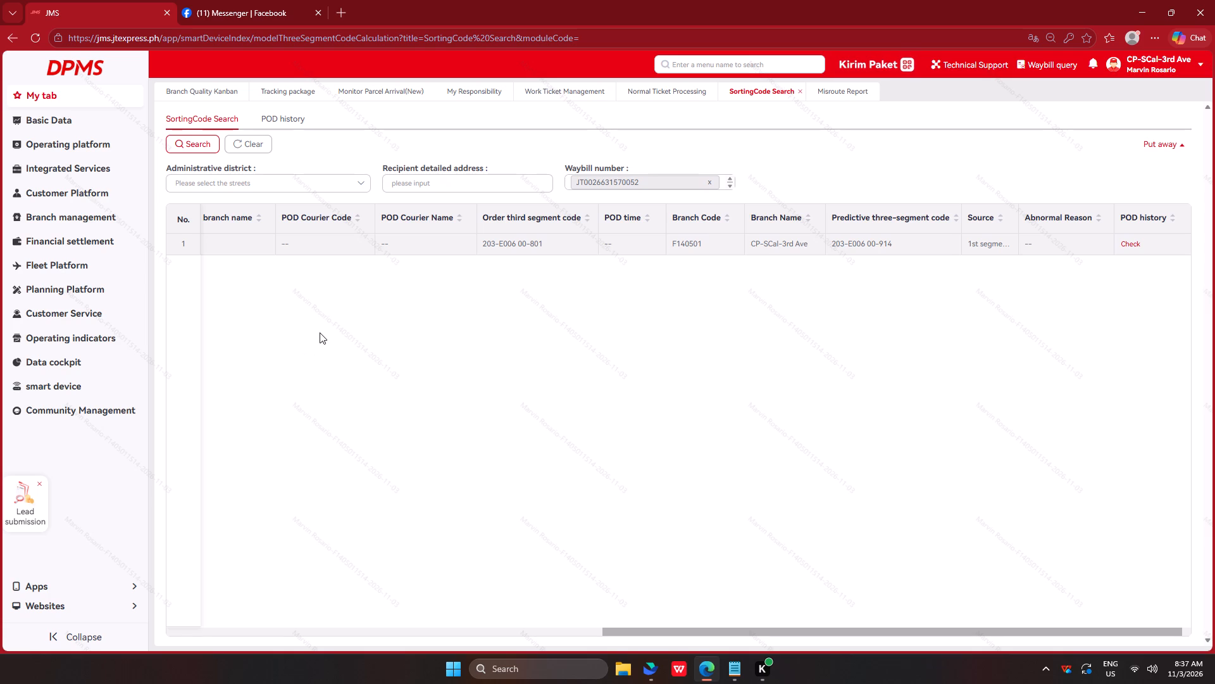
{"action": "left_click", "coordinate": [713, 182]}
{"action": "left_click", "coordinate": [685, 182]}
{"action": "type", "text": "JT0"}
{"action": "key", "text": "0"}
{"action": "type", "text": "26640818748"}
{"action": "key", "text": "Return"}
{"action": "right_click", "coordinate": [1214, 0]}
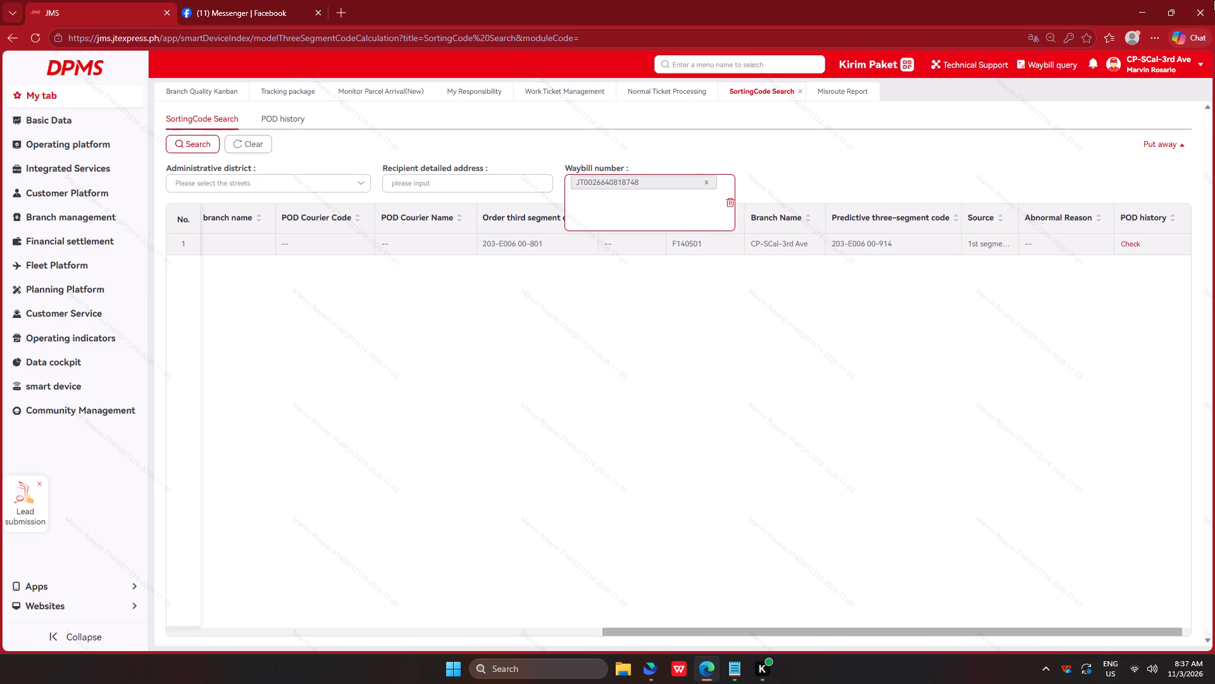
{"action": "left_click", "coordinate": [187, 138]}
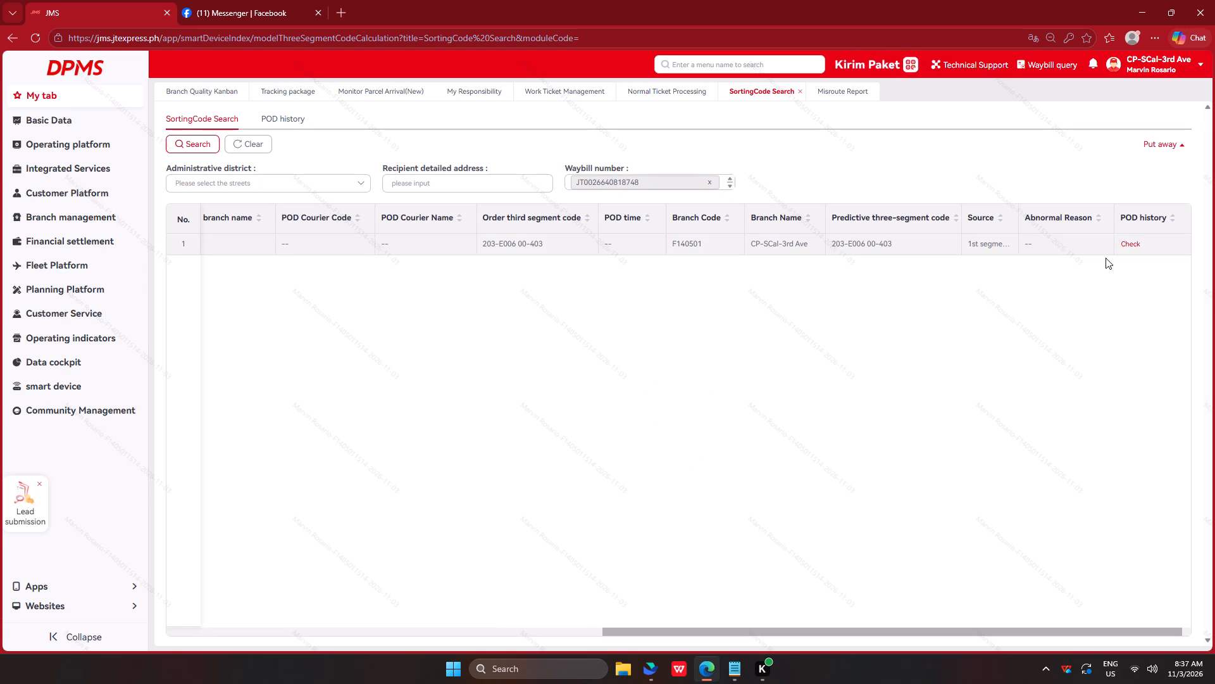
{"action": "left_click", "coordinate": [1132, 246]}
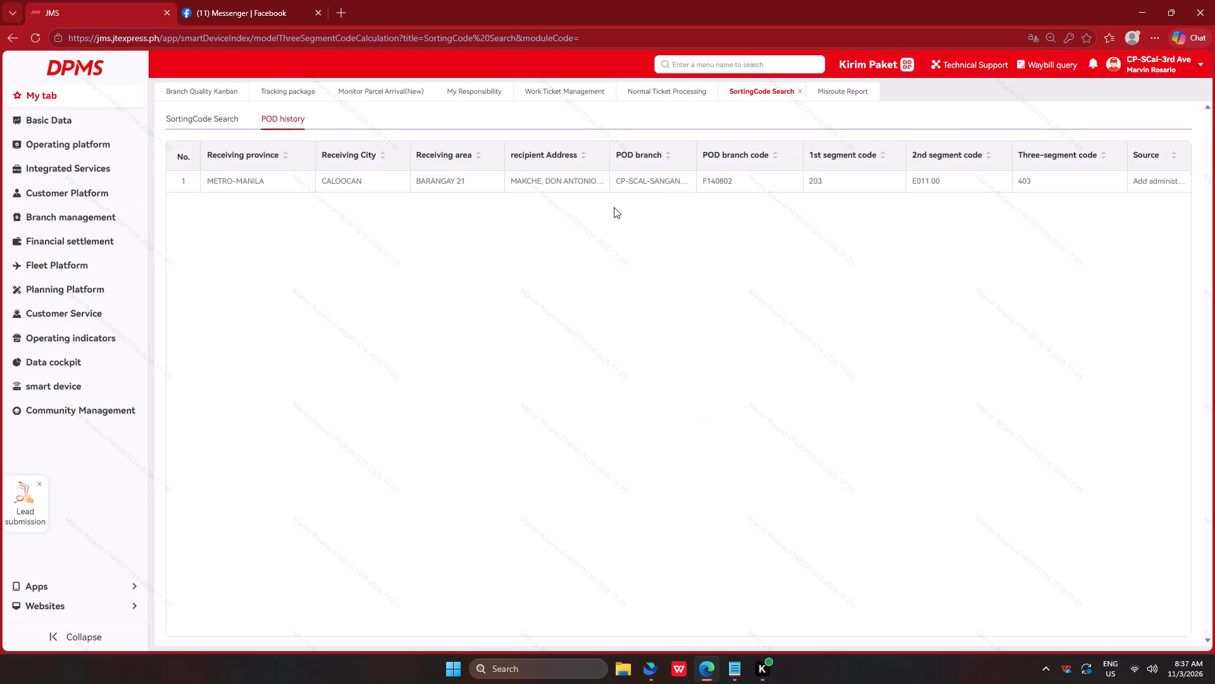
Copy the POD branch name CP-SCAL-SANGANDAAN 4 and select it as the correct branch in a new misroute report.
{"action": "triple_click", "coordinate": [633, 183]}
{"action": "key", "text": "ctrl+c"}
{"action": "key", "text": "ctrl+c"}
{"action": "key", "text": "ctrl+c"}
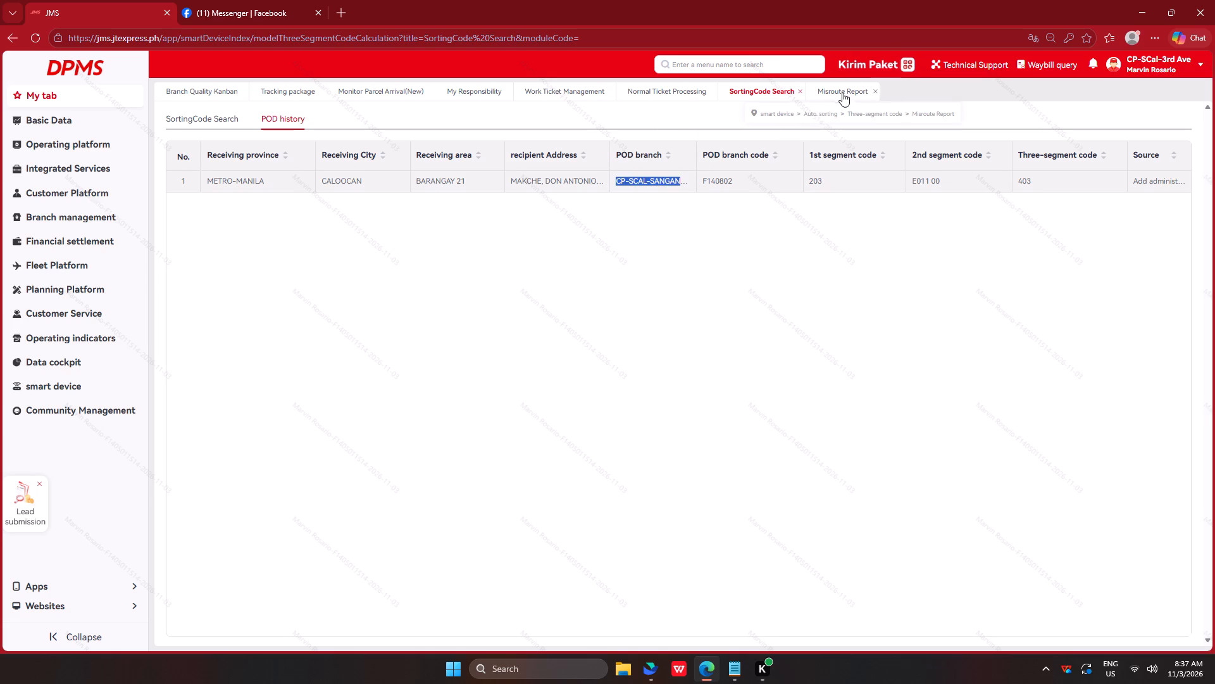
{"action": "key", "text": "ctrl+c"}
{"action": "key", "text": "ctrl+c"}
{"action": "left_click", "coordinate": [841, 91]}
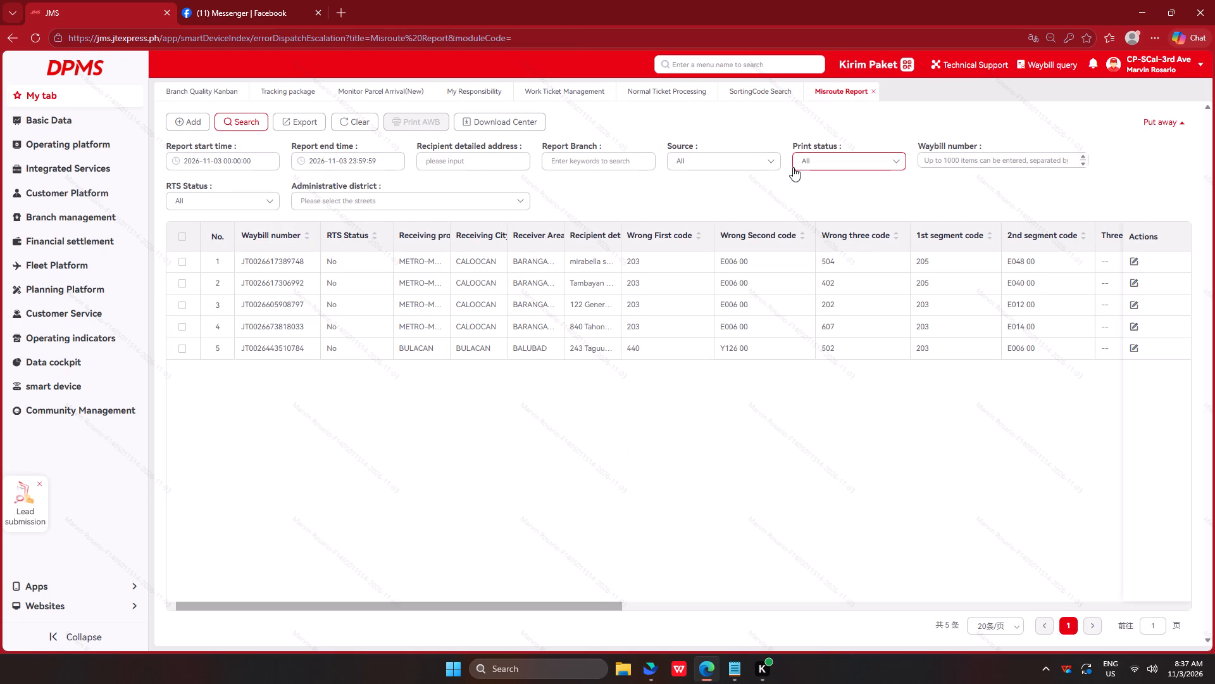
{"action": "left_click", "coordinate": [182, 123]}
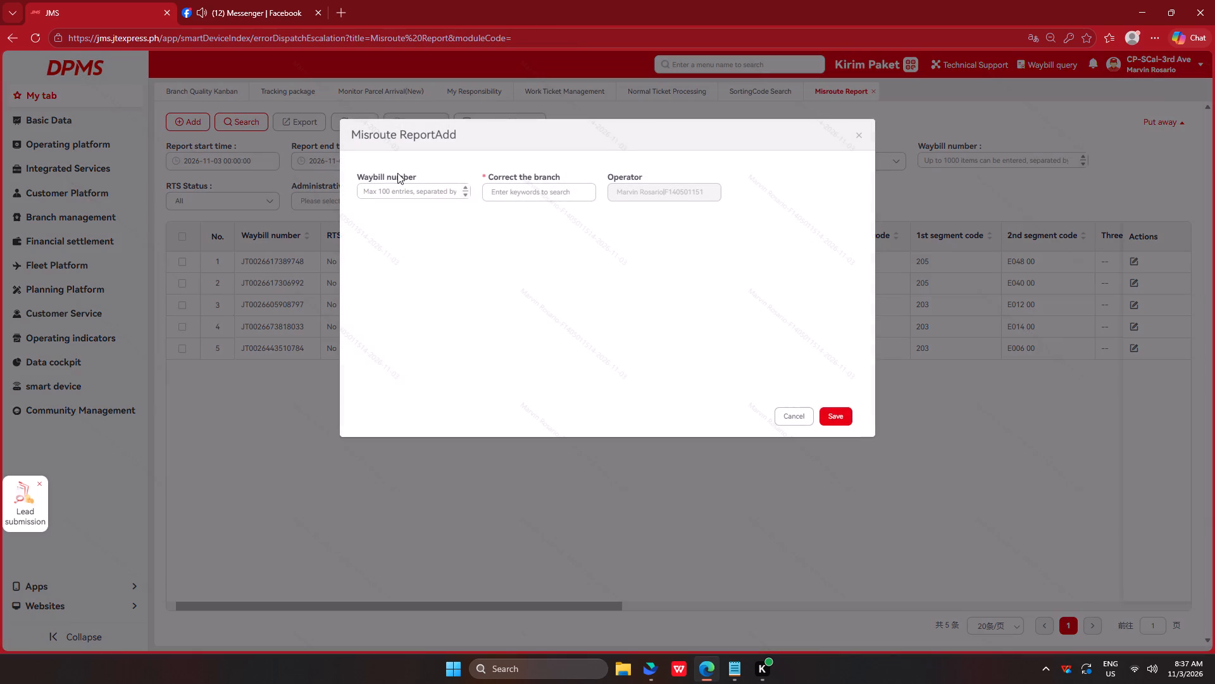
{"action": "left_click", "coordinate": [545, 190]}
{"action": "key", "text": "ctrl+v"}
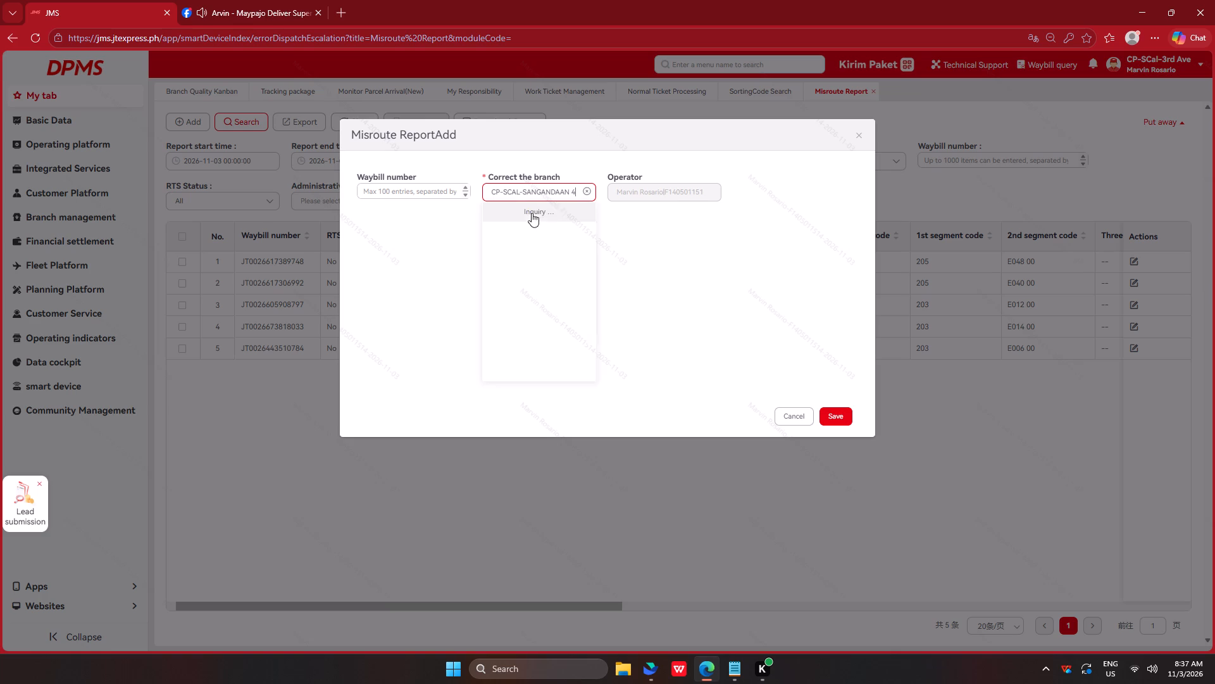
{"action": "left_click", "coordinate": [526, 217]}
{"action": "left_click", "coordinate": [413, 196]}
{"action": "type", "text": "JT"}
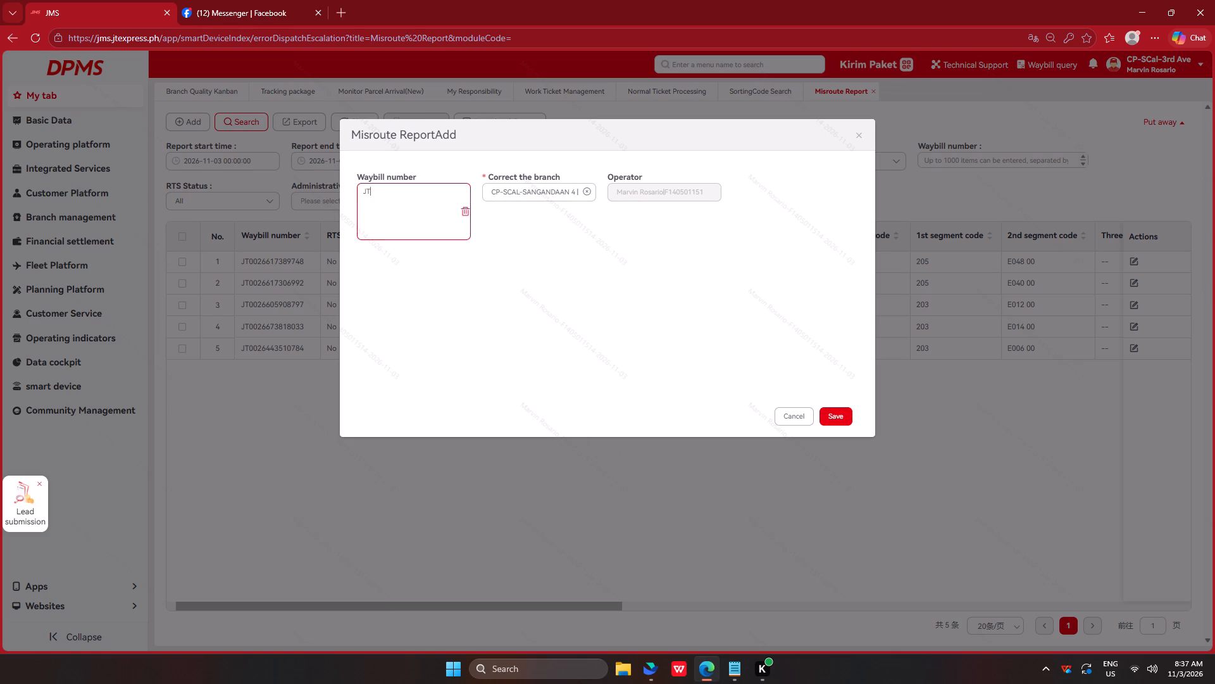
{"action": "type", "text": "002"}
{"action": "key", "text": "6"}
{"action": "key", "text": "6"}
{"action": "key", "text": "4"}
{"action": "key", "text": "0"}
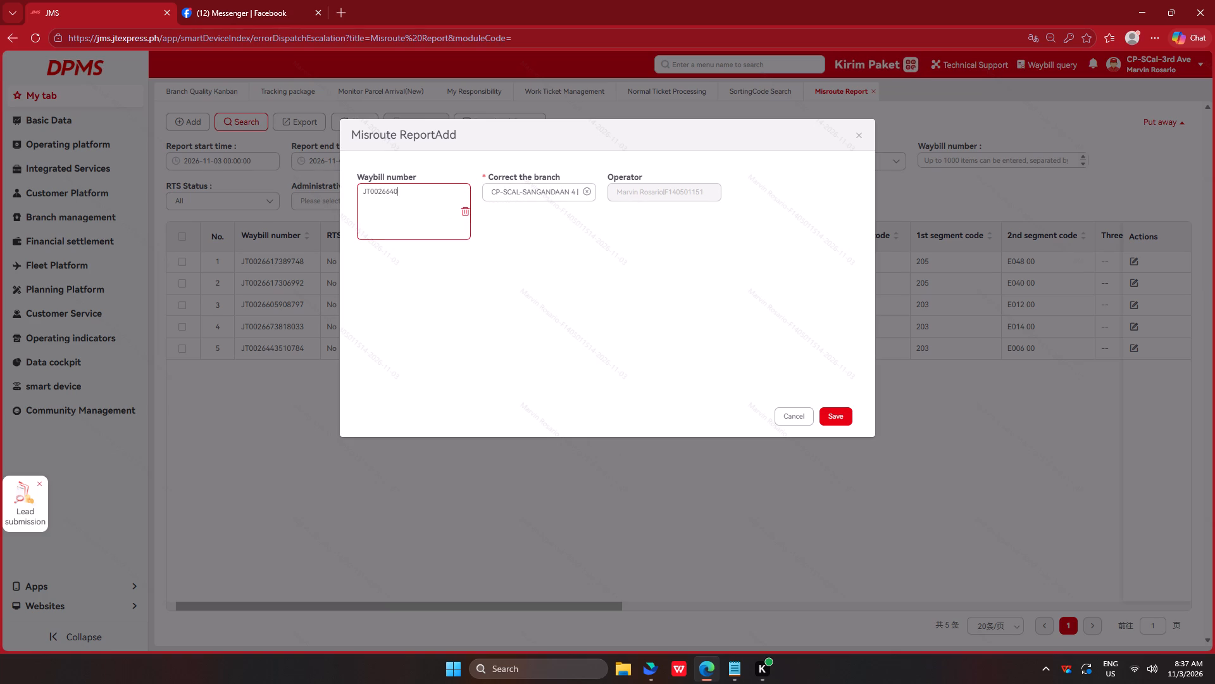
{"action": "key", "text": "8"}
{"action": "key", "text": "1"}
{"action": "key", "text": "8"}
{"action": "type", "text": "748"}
{"action": "left_click", "coordinate": [841, 419]}
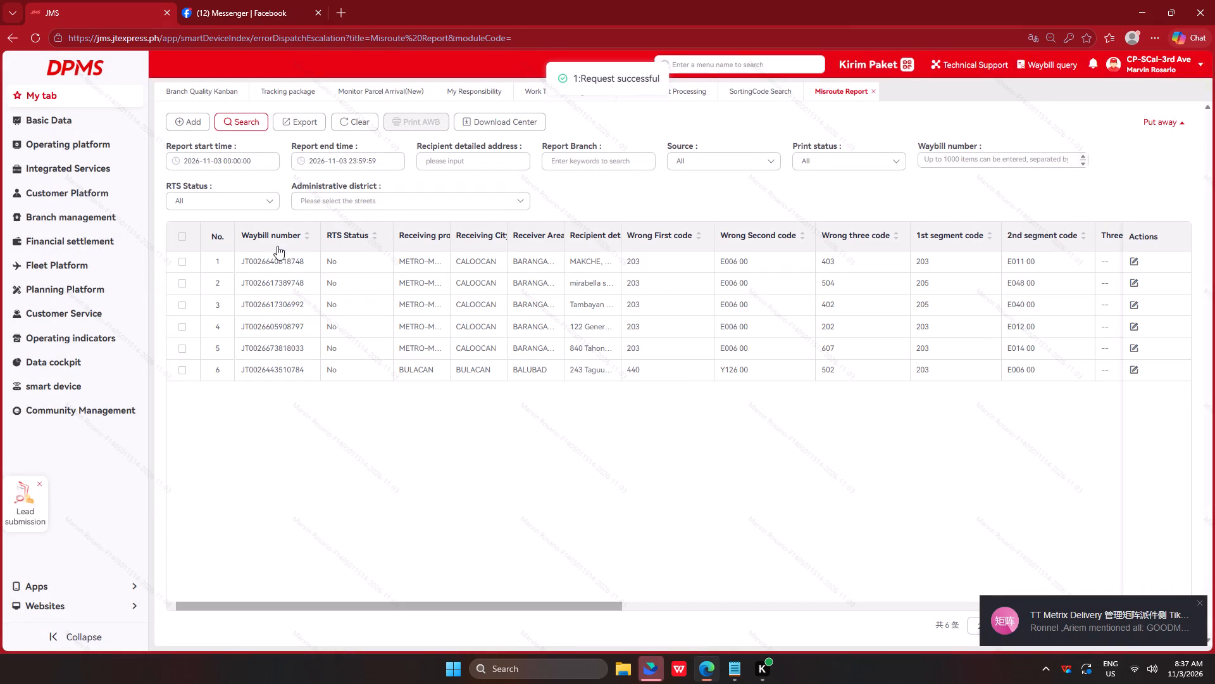
{"action": "left_click", "coordinate": [186, 261]}
{"action": "left_click", "coordinate": [437, 120]}
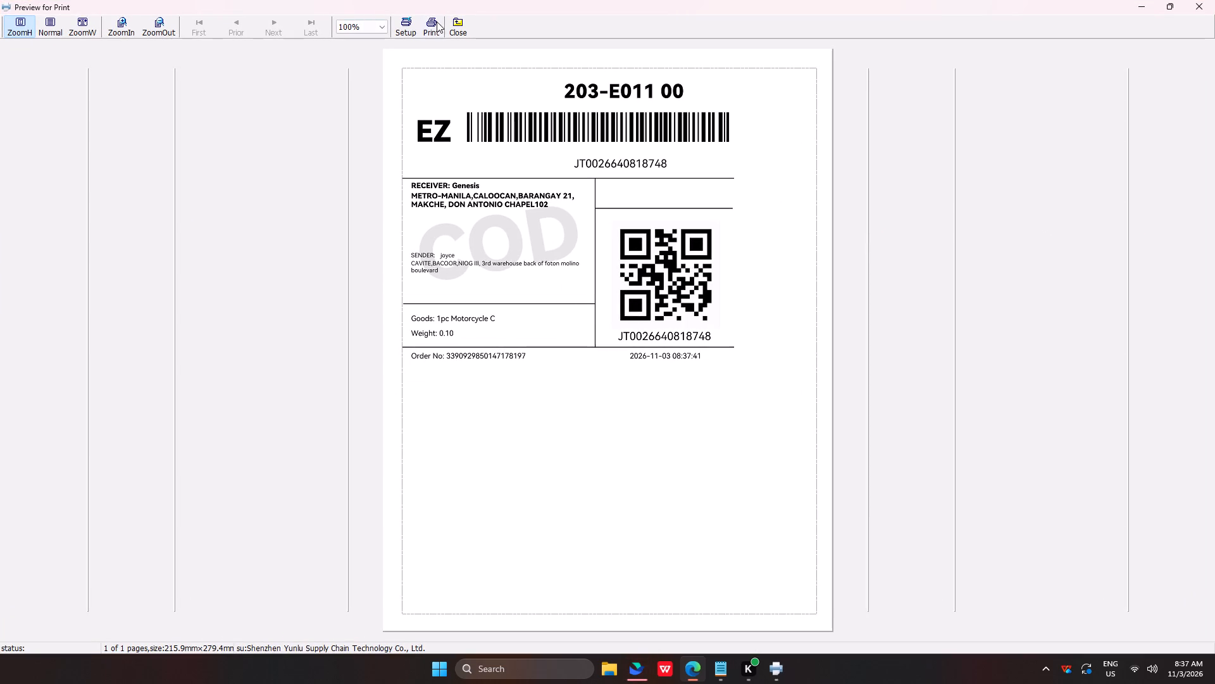
{"action": "left_click", "coordinate": [437, 22]}
{"action": "left_click", "coordinate": [562, 199]}
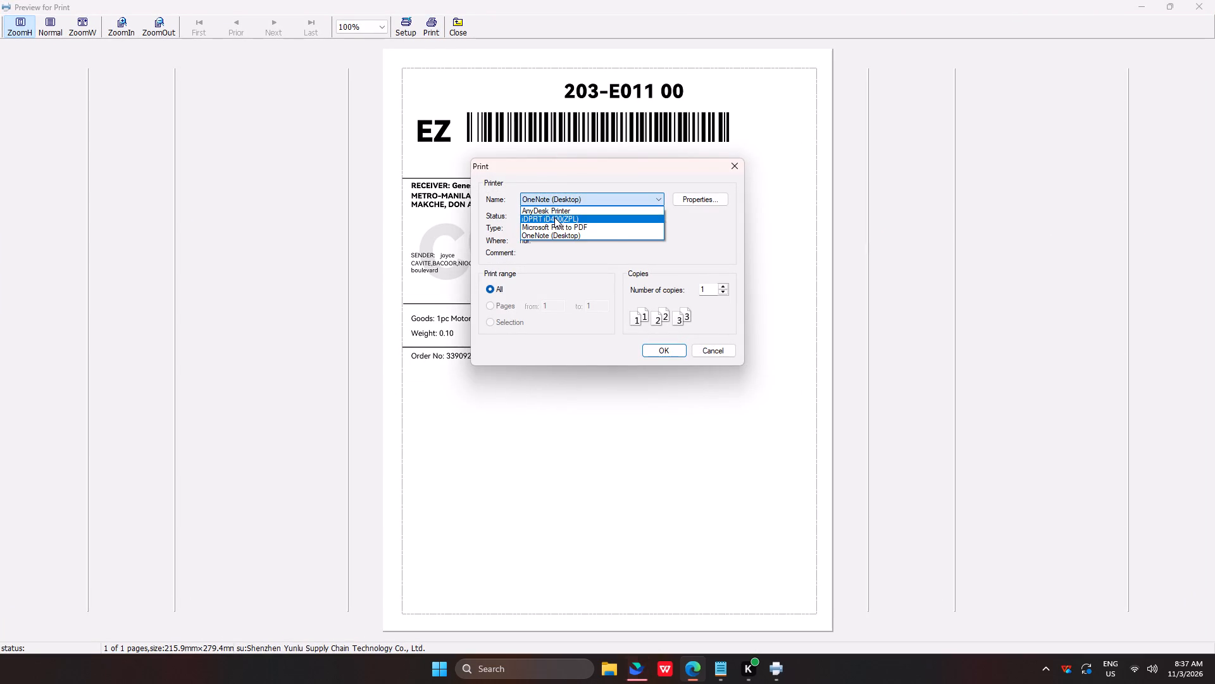
{"action": "left_click", "coordinate": [554, 217]}
{"action": "double_click", "coordinate": [662, 343]}
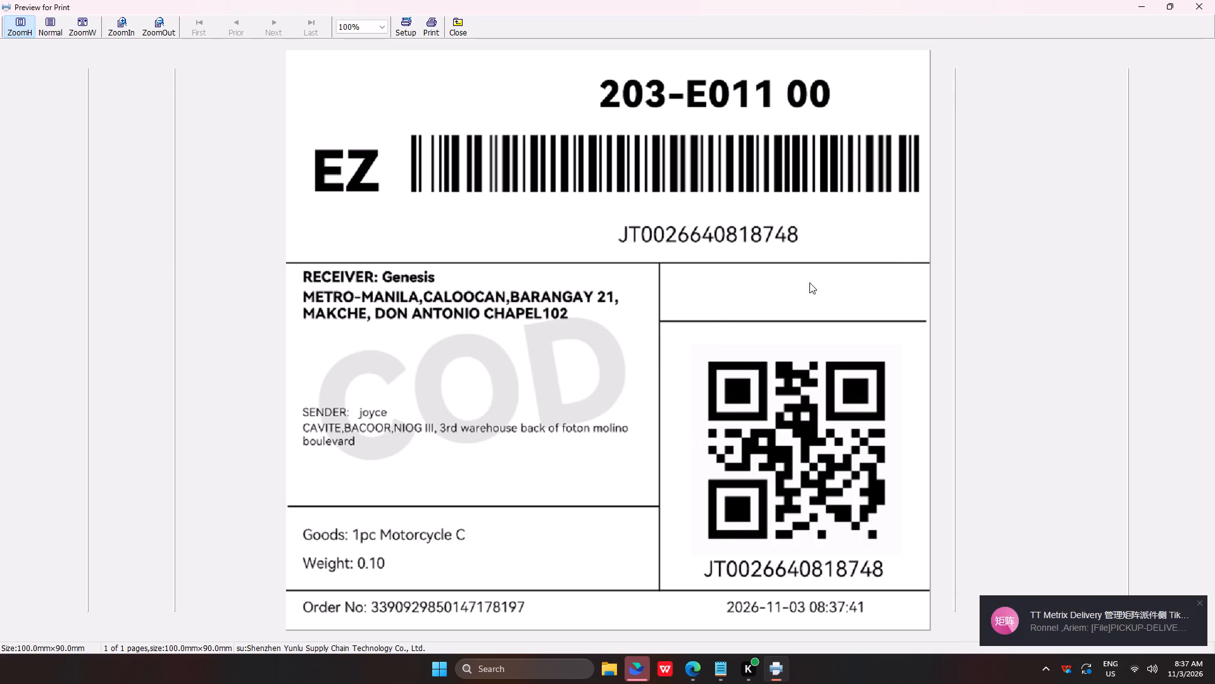
{"action": "left_click", "coordinate": [1199, 0]}
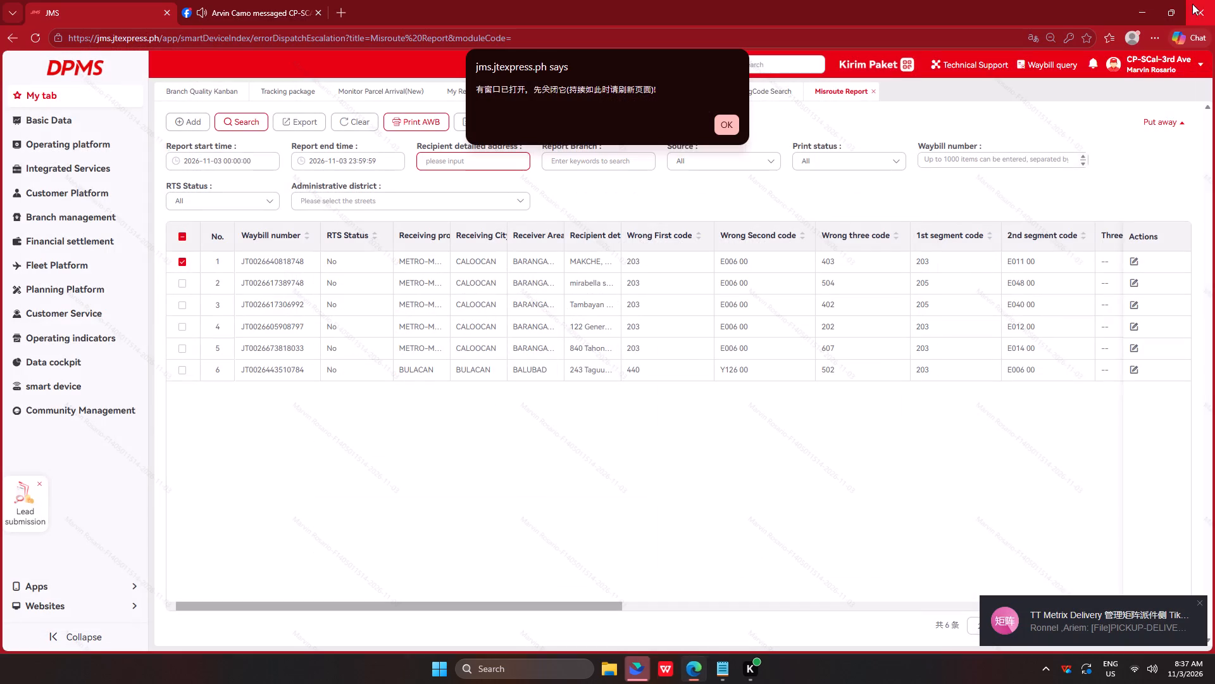
{"action": "left_click", "coordinate": [726, 127]}
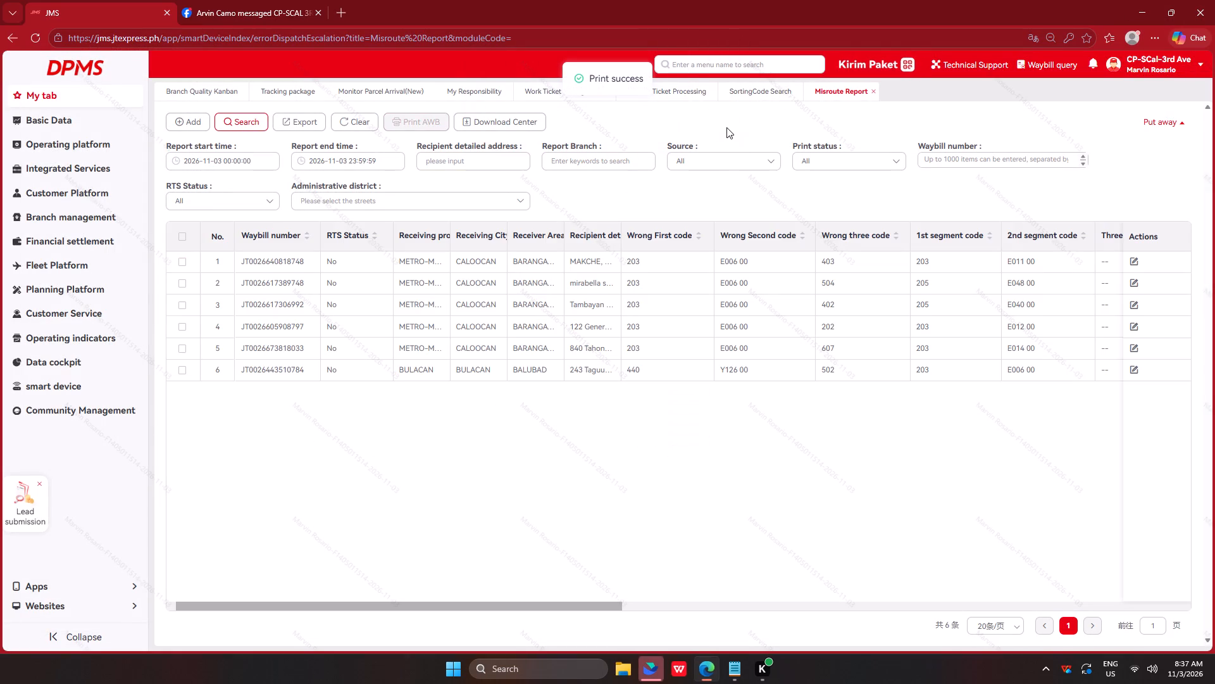
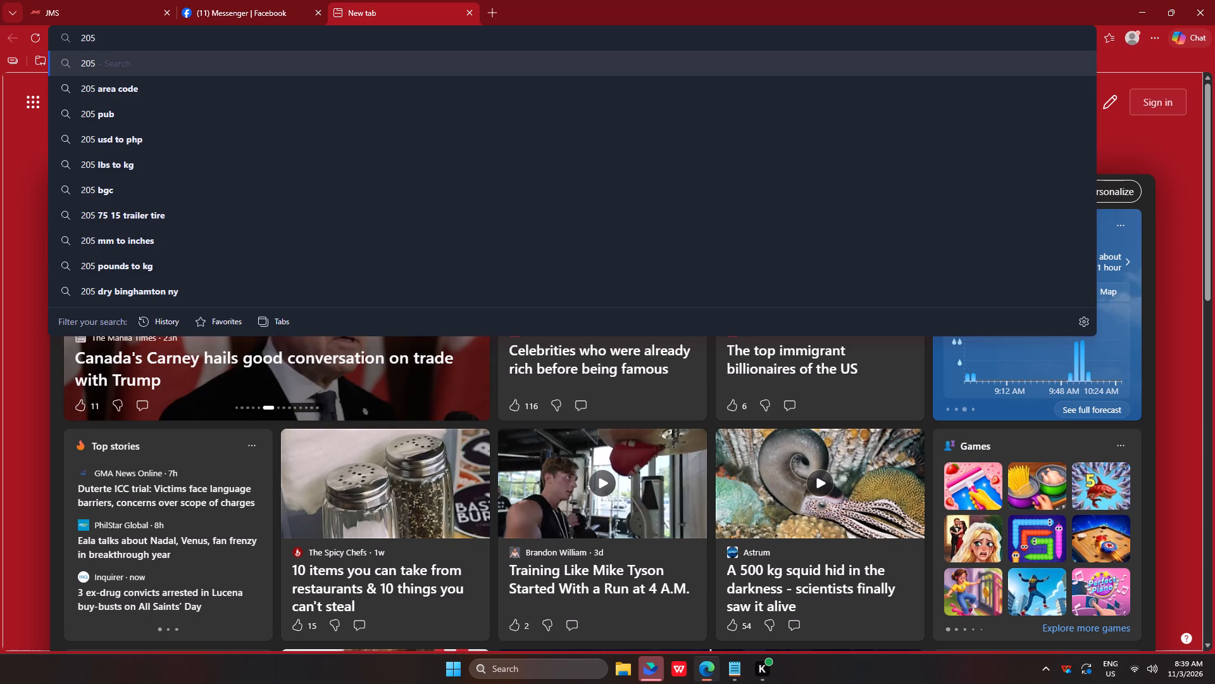
Search the web for the recipient's building address on Katipunan Ave and open its location on the map.
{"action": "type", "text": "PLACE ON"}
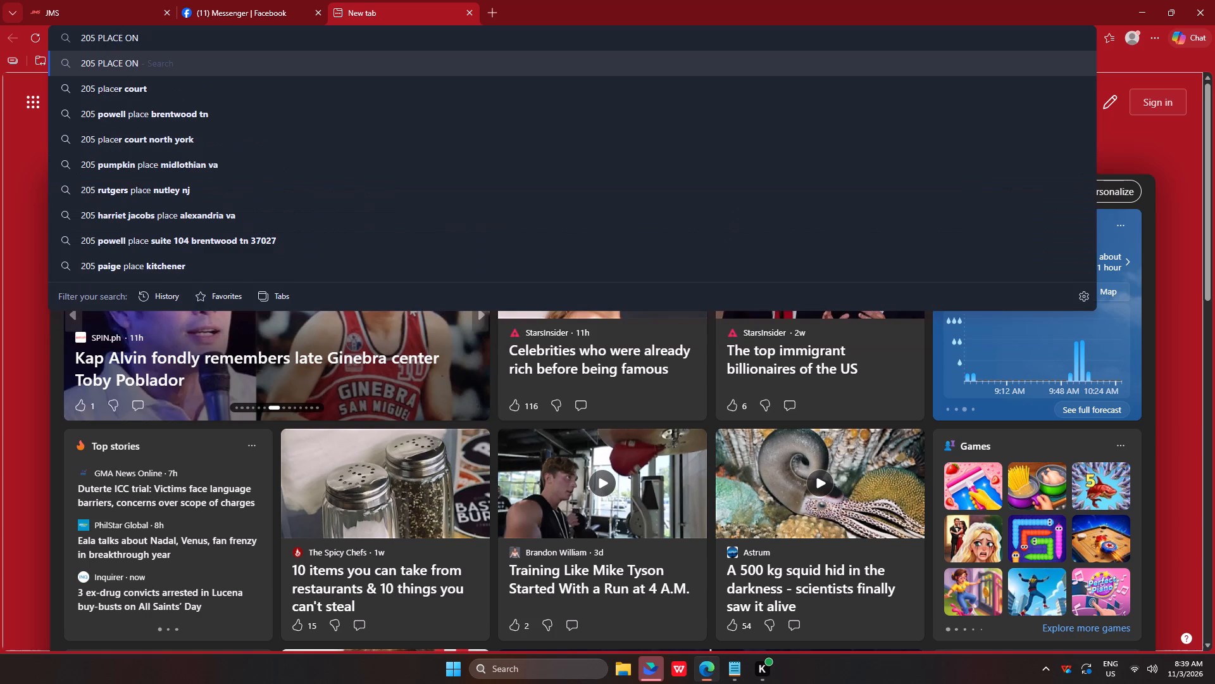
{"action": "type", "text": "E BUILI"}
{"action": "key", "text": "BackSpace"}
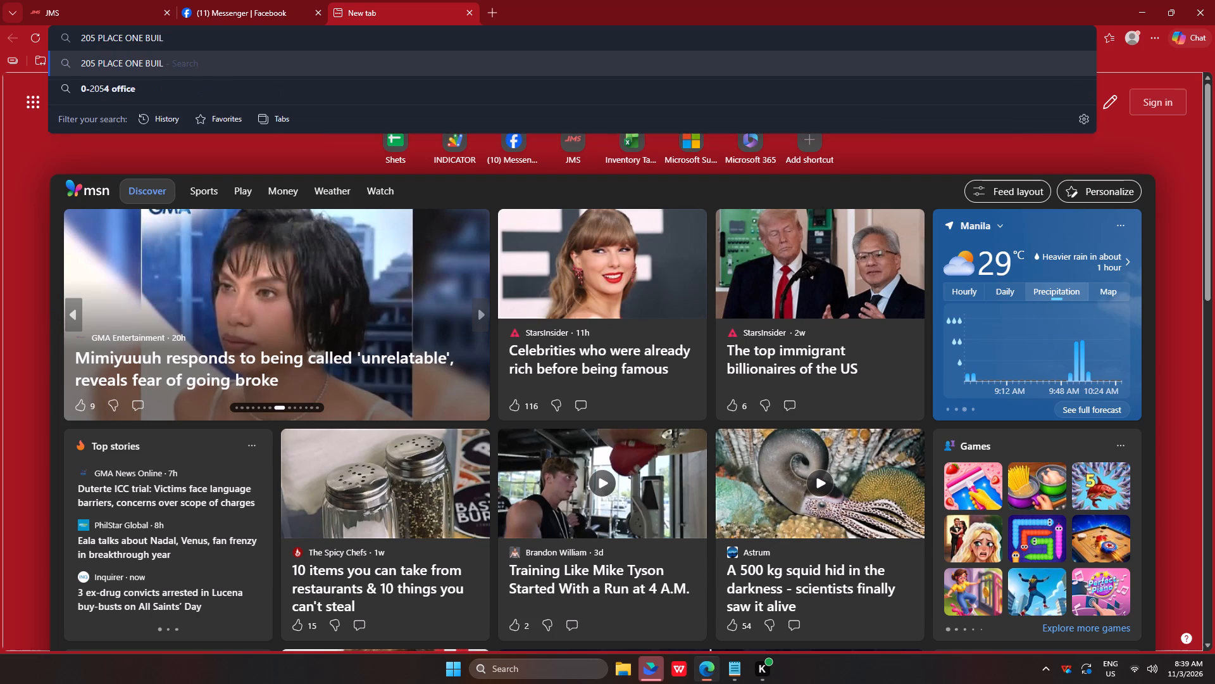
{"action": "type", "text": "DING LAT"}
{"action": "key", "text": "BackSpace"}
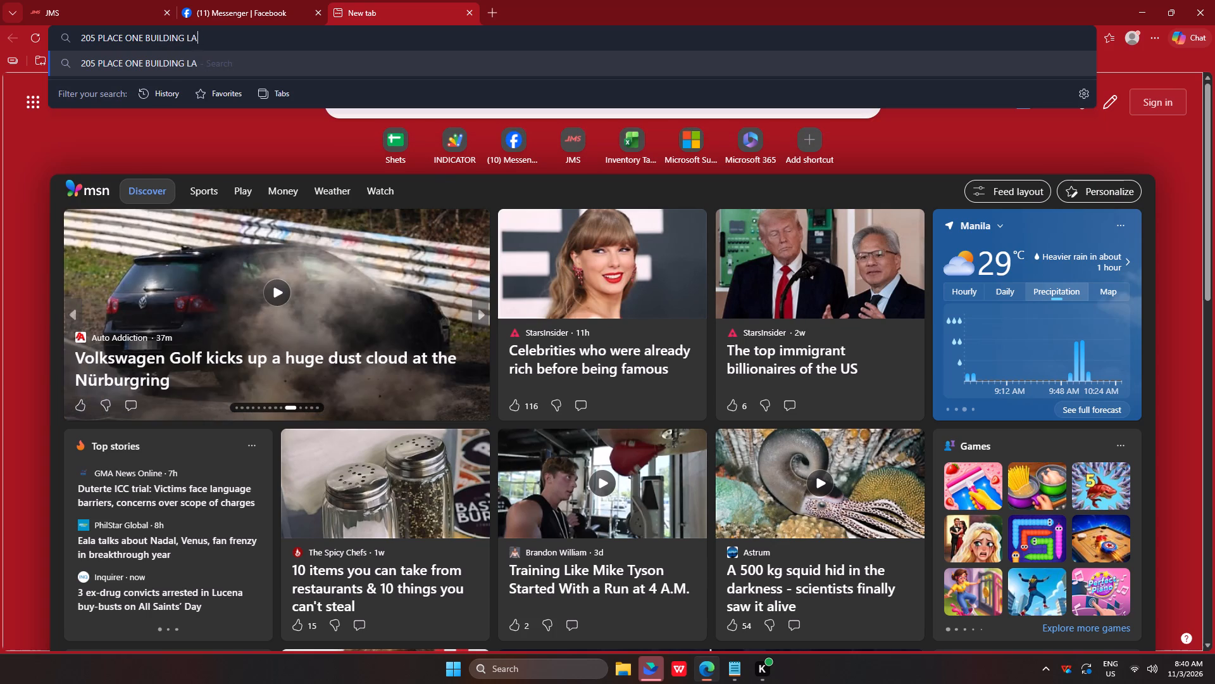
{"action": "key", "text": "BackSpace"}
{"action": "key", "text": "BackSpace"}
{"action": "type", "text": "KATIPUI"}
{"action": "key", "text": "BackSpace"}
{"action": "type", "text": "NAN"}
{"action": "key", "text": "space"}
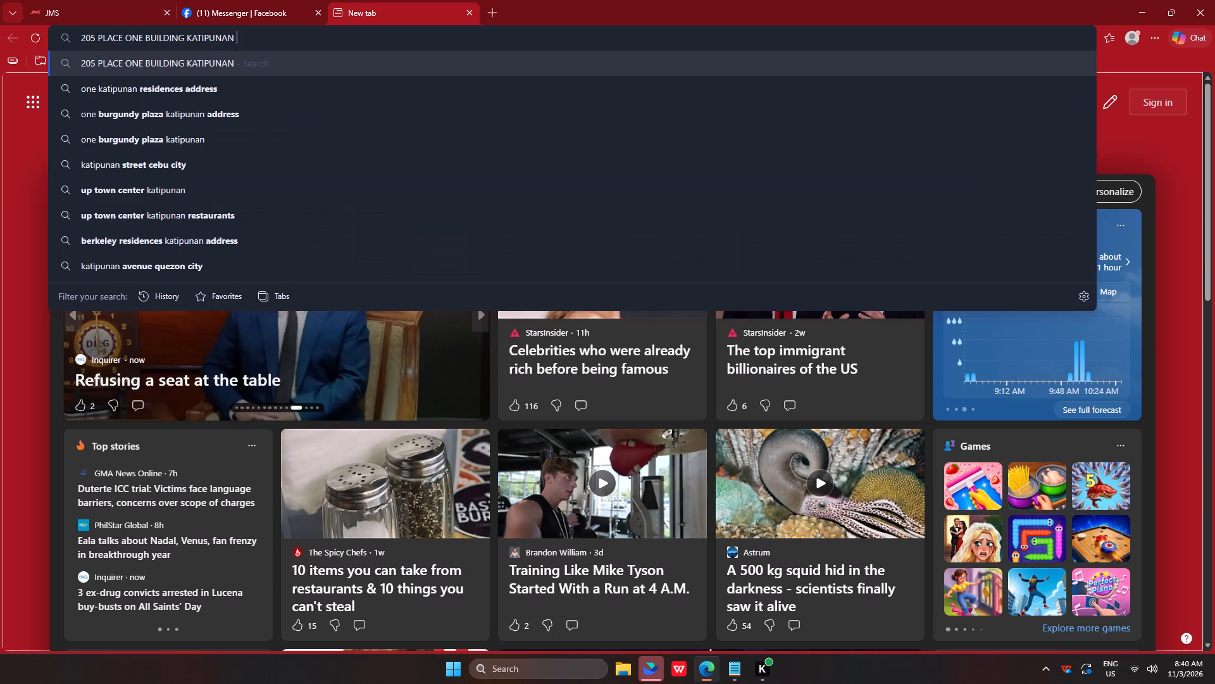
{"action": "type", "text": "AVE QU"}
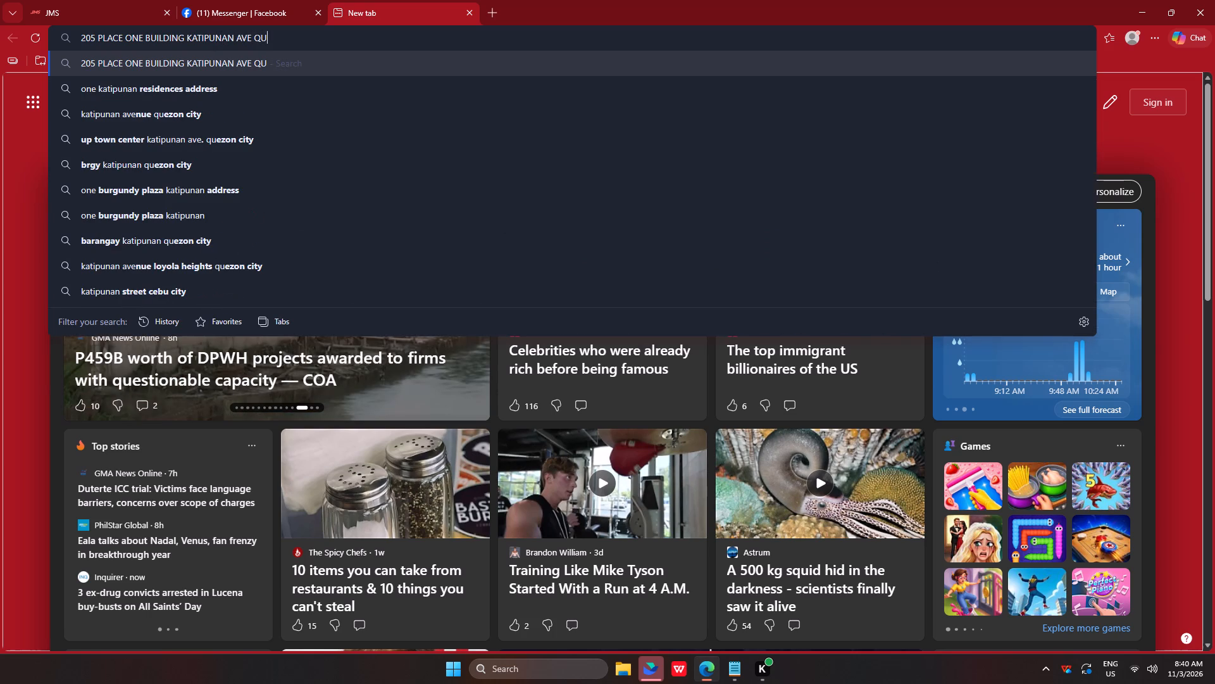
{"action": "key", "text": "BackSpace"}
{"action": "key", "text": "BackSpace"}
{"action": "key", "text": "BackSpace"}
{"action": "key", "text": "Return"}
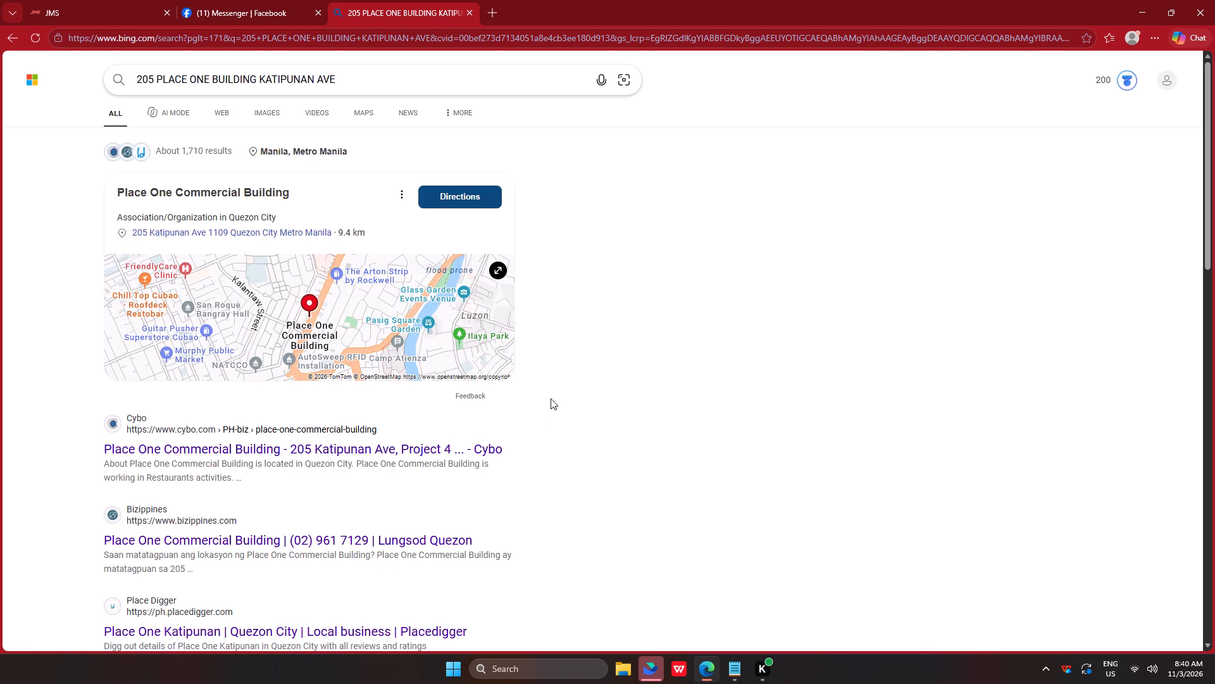
{"action": "left_click", "coordinate": [359, 114]}
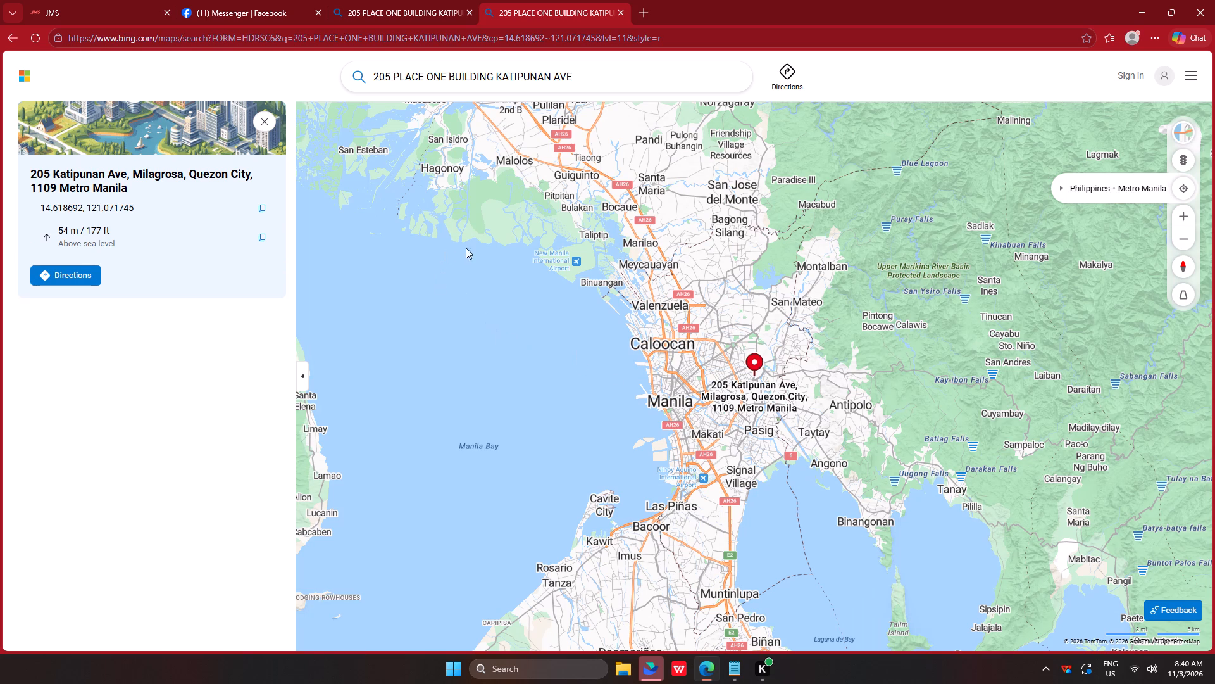
{"action": "left_click", "coordinate": [597, 75]}
Clear the sorting code search in JMS and set its administrative district to METRO-MANILA / QUEZON-CITY / MILAGROSA.
{"action": "left_click", "coordinate": [103, 8]}
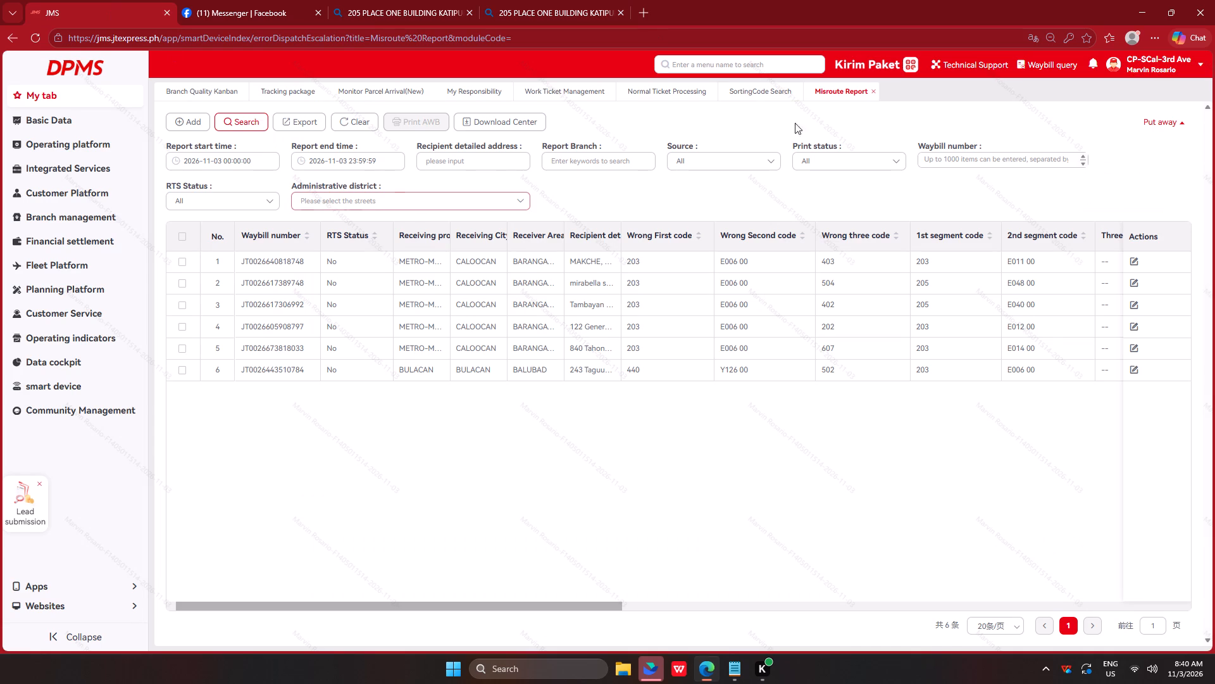
{"action": "left_click", "coordinate": [769, 95]}
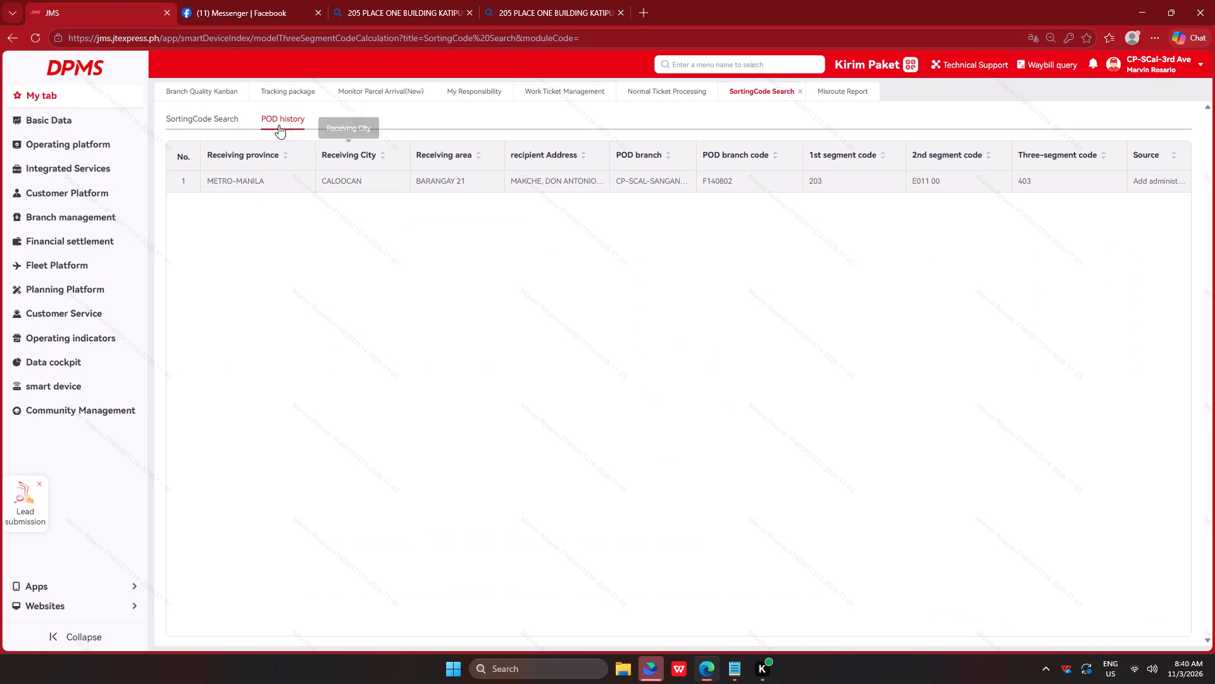
{"action": "left_click", "coordinate": [226, 118]}
{"action": "left_click", "coordinate": [252, 148]}
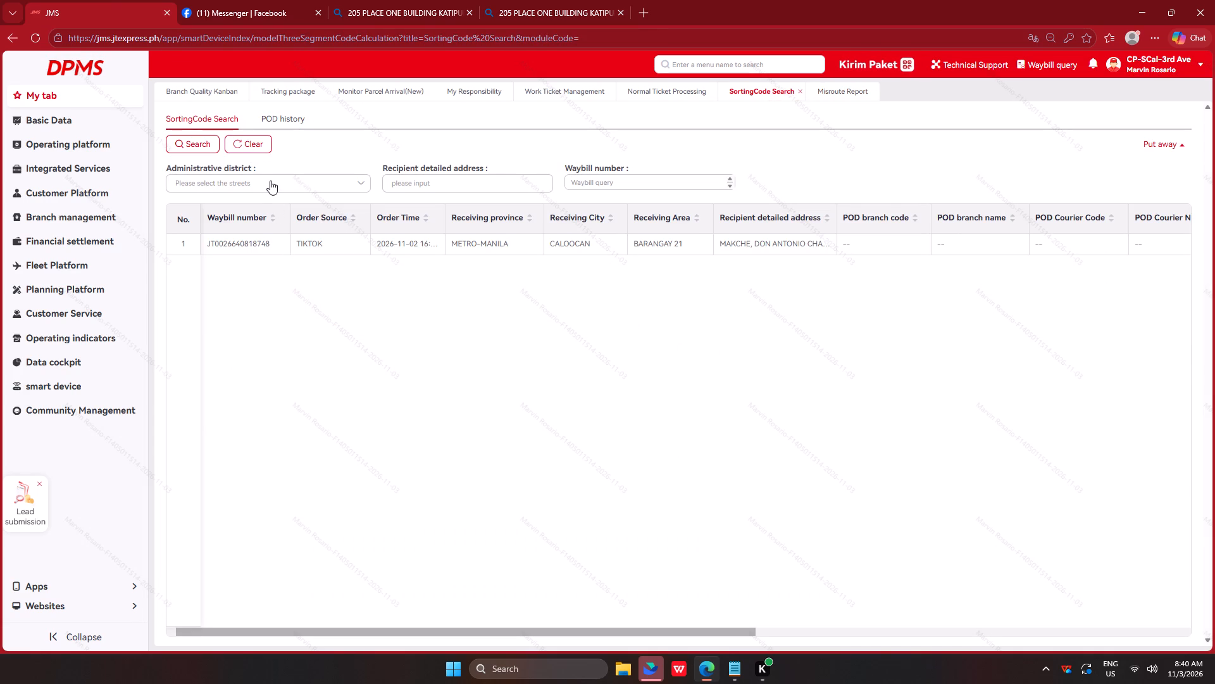
{"action": "left_click", "coordinate": [270, 180]}
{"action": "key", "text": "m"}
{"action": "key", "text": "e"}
{"action": "left_click", "coordinate": [224, 224]}
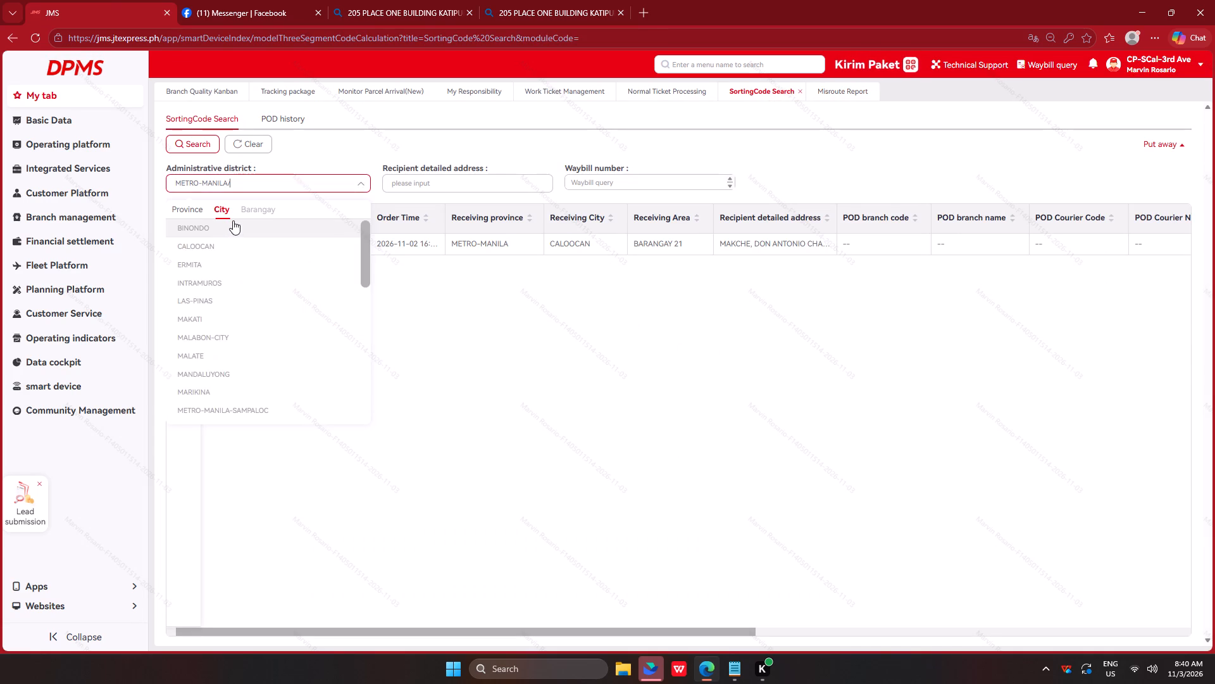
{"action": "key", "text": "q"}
{"action": "left_click", "coordinate": [212, 246]}
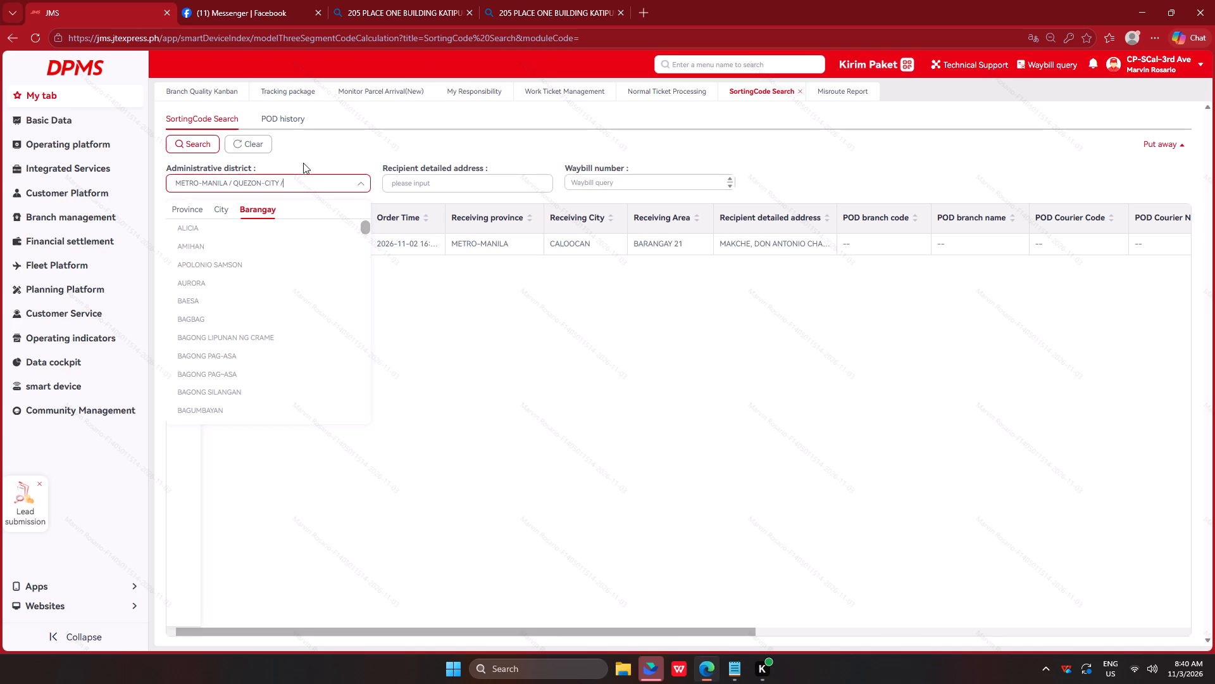
{"action": "left_click", "coordinate": [527, 5]}
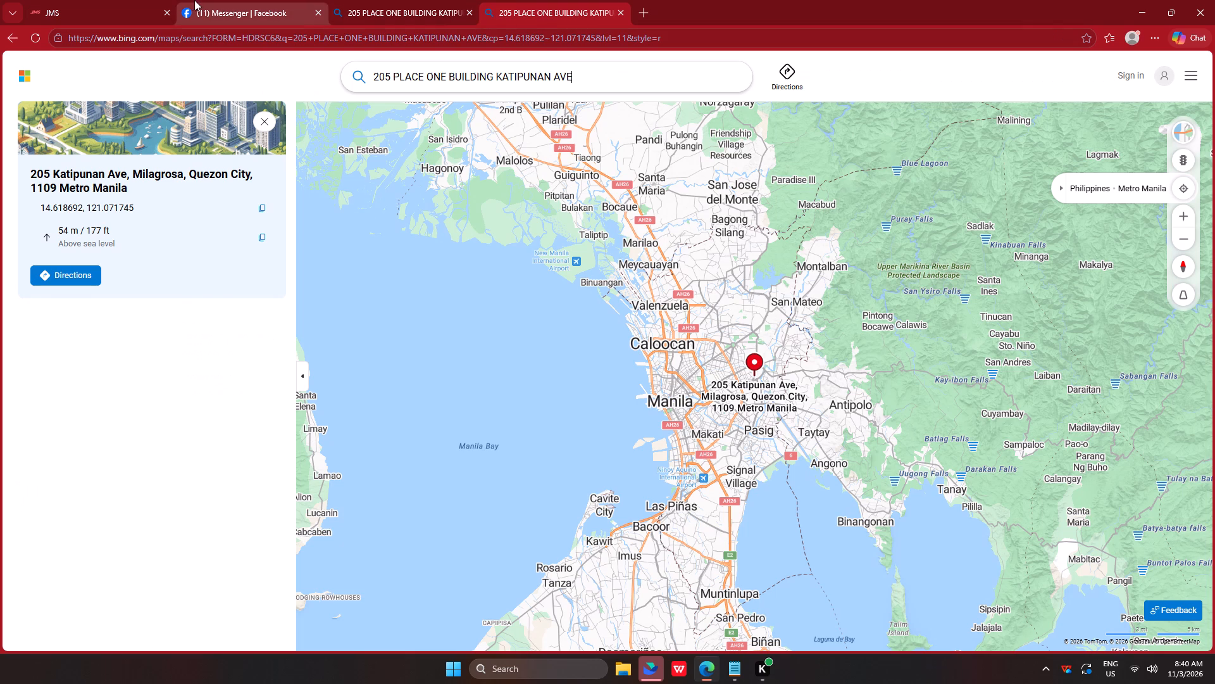
{"action": "left_click", "coordinate": [121, 0]}
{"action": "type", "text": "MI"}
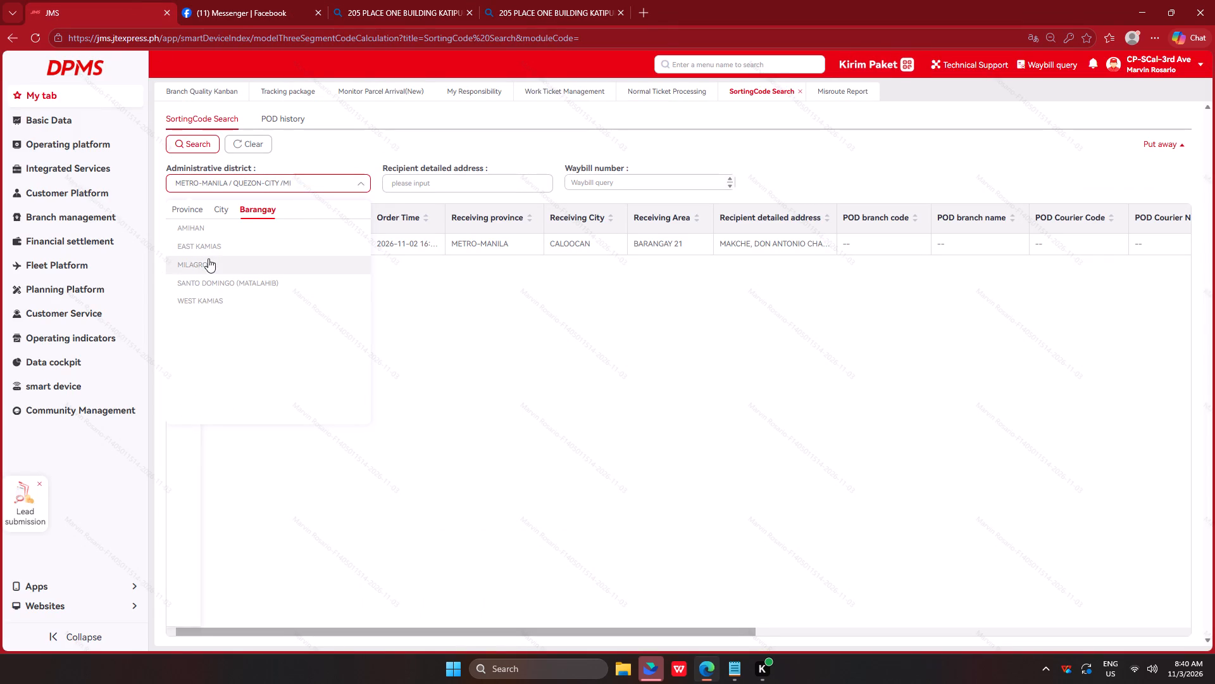
{"action": "left_click", "coordinate": [208, 258]}
Copy the address from the web search as the recipient detailed address, search its sorting code and open its POD history.
{"action": "left_click", "coordinate": [436, 0]}
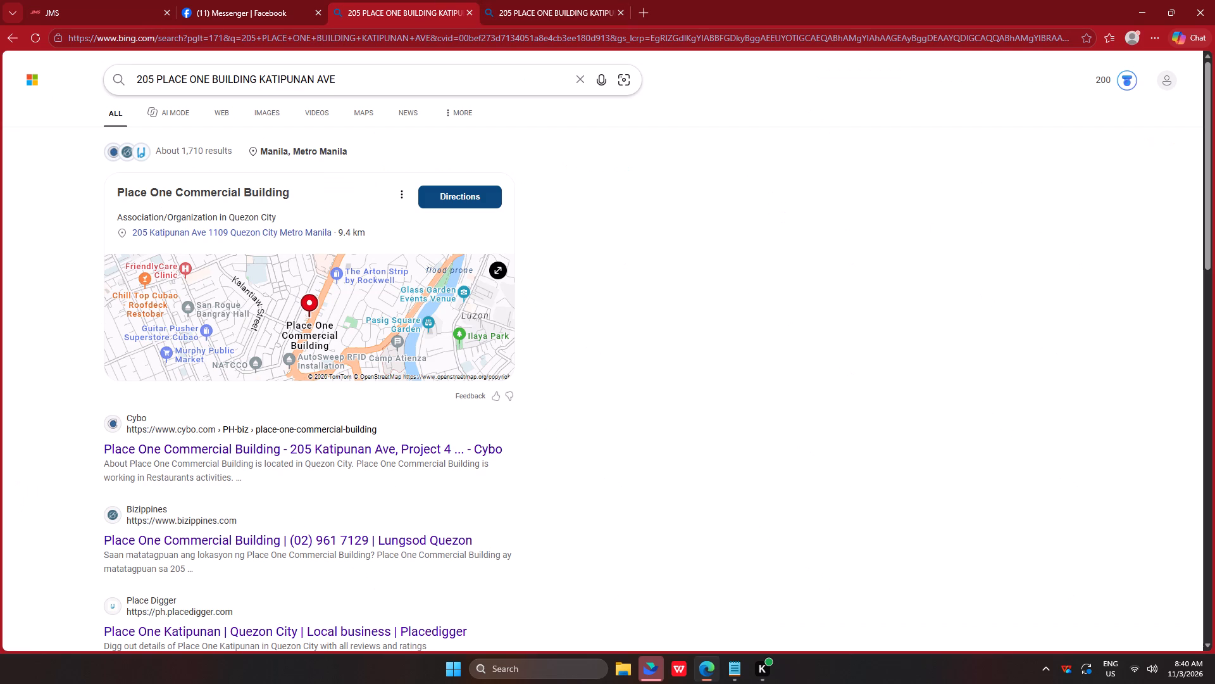
{"action": "left_click_drag", "start_coordinate": [348, 80], "coordinate": [101, 96]}
{"action": "key", "text": "ctrl+c"}
{"action": "key", "text": "ctrl+c"}
{"action": "key", "text": "ctrl+c"}
{"action": "key", "text": "ctrl+c"}
{"action": "left_click", "coordinate": [110, 0]}
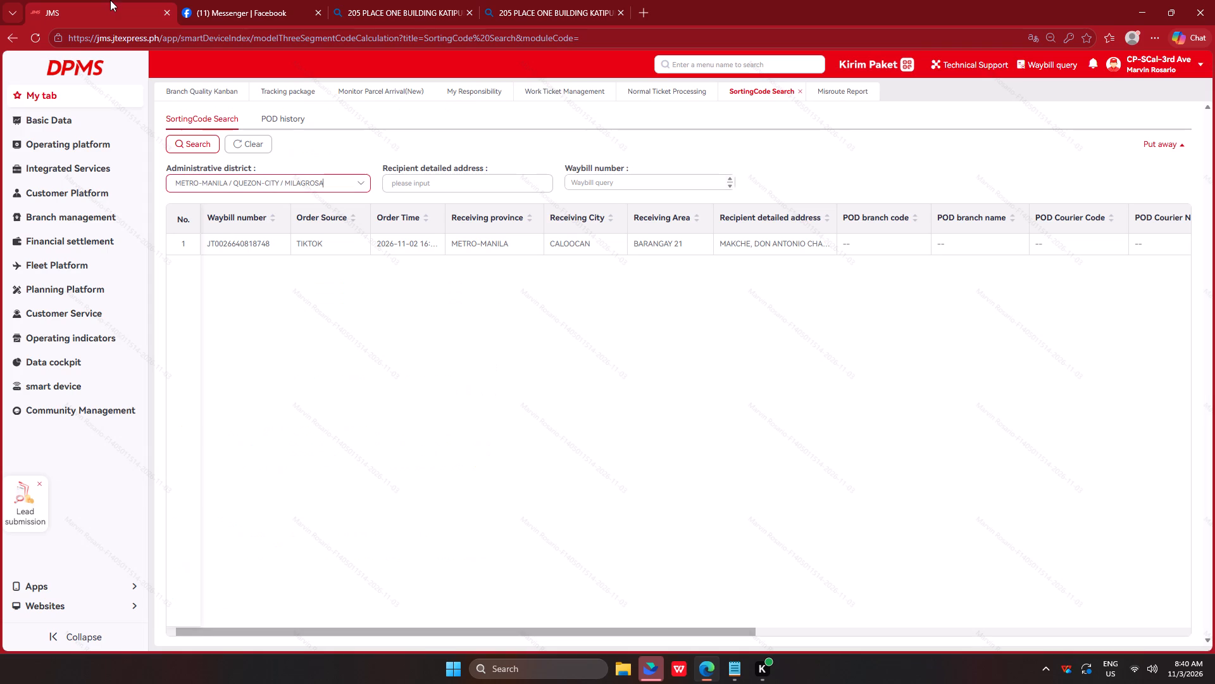
{"action": "left_click", "coordinate": [468, 189]}
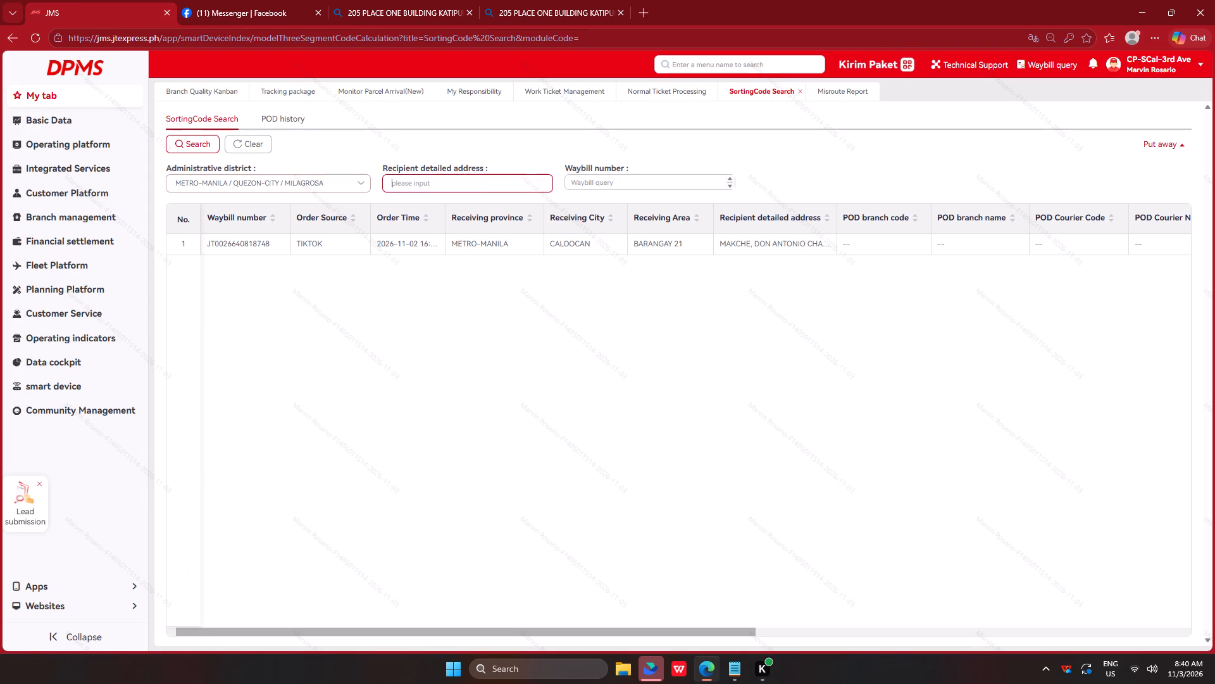
{"action": "key", "text": "ctrl+v"}
{"action": "left_click", "coordinate": [199, 144]}
{"action": "left_click_drag", "start_coordinate": [494, 630], "coordinate": [510, 628]}
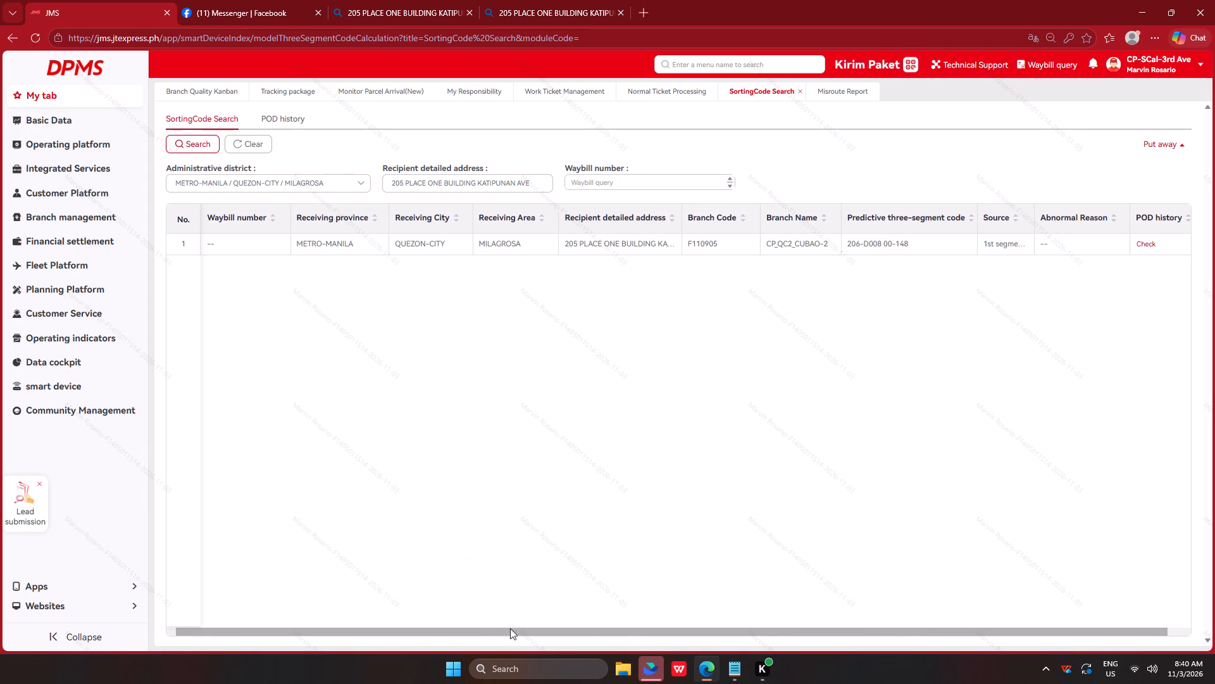
{"action": "left_click_drag", "start_coordinate": [510, 628], "coordinate": [942, 624]}
{"action": "left_click", "coordinate": [1132, 242]}
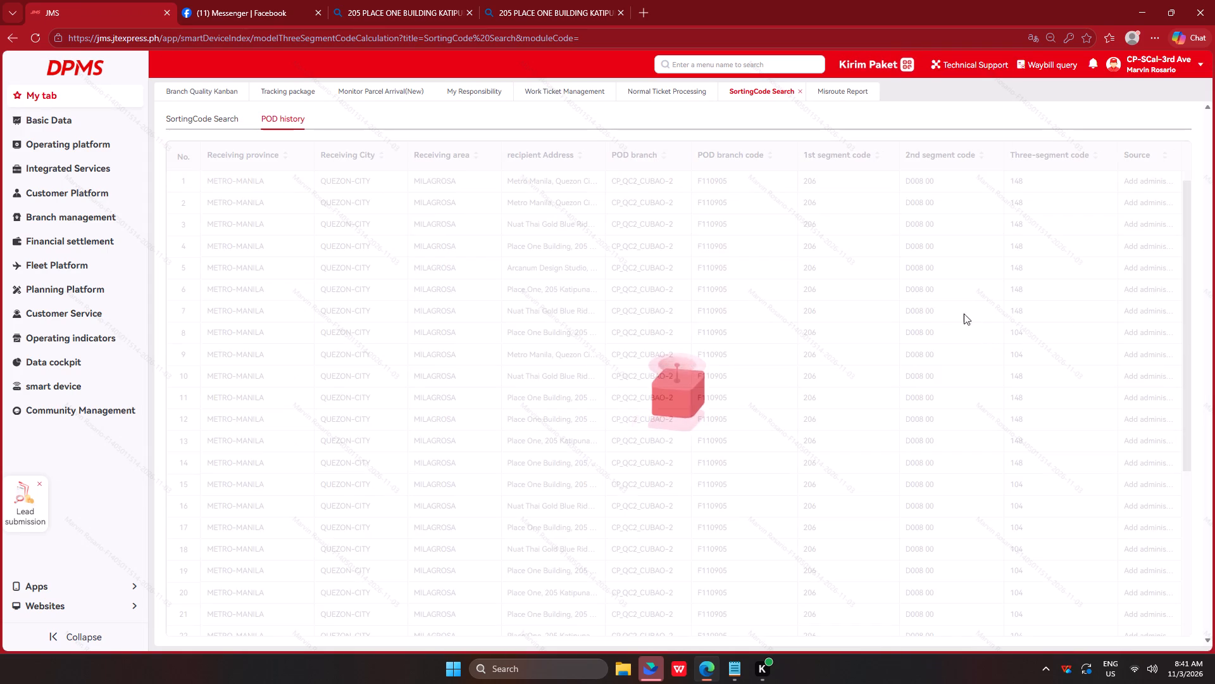
Copy the POD branch name CP_QC2_CUBAO-2 and select it as the correct branch in a new misroute report.
{"action": "triple_click", "coordinate": [645, 181]}
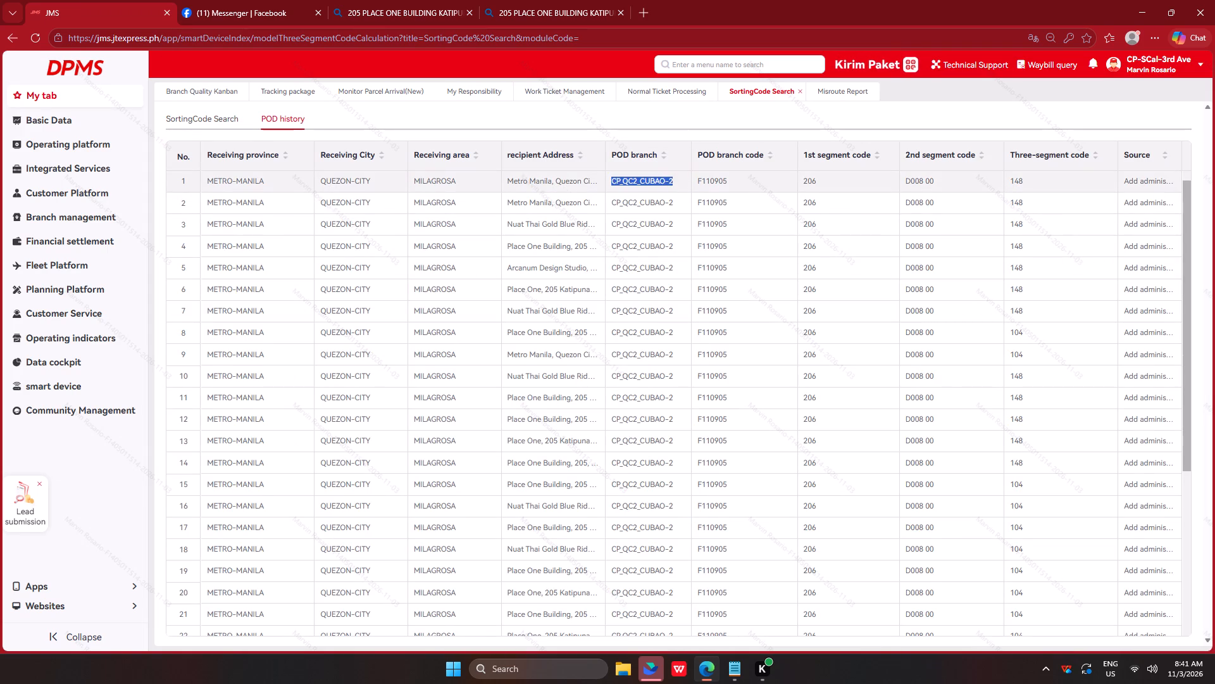
{"action": "key", "text": "ctrl+c"}
{"action": "key", "text": "ctrl+c"}
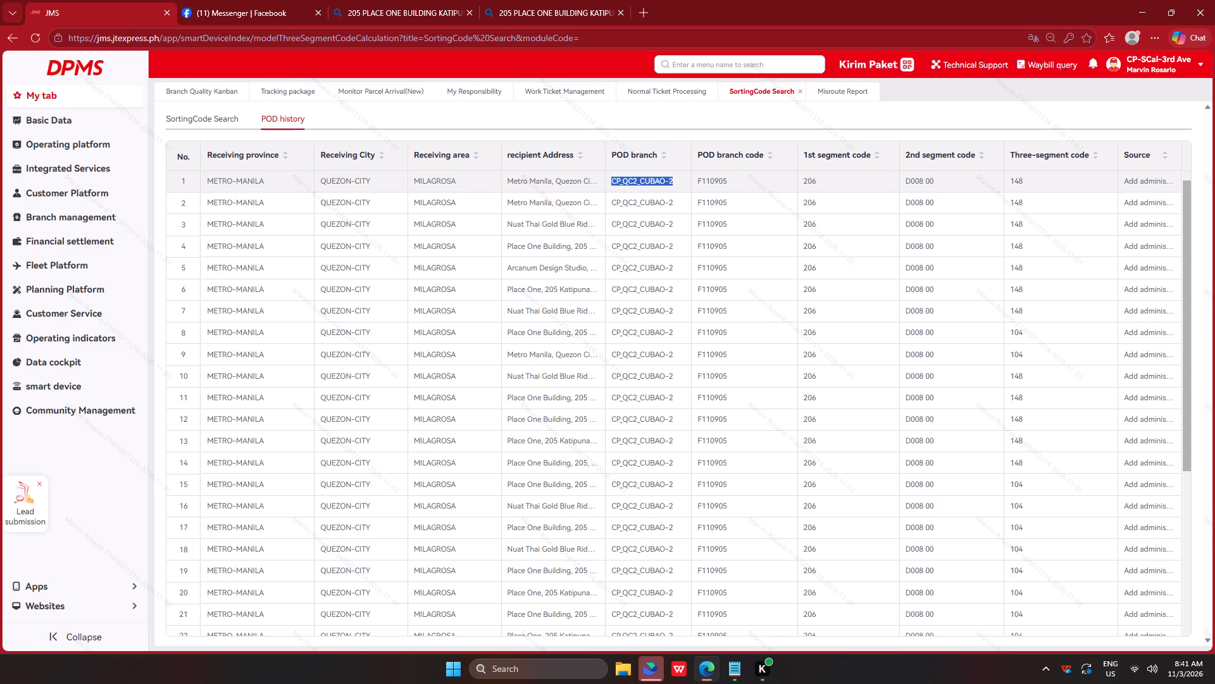
{"action": "left_click", "coordinate": [835, 93]}
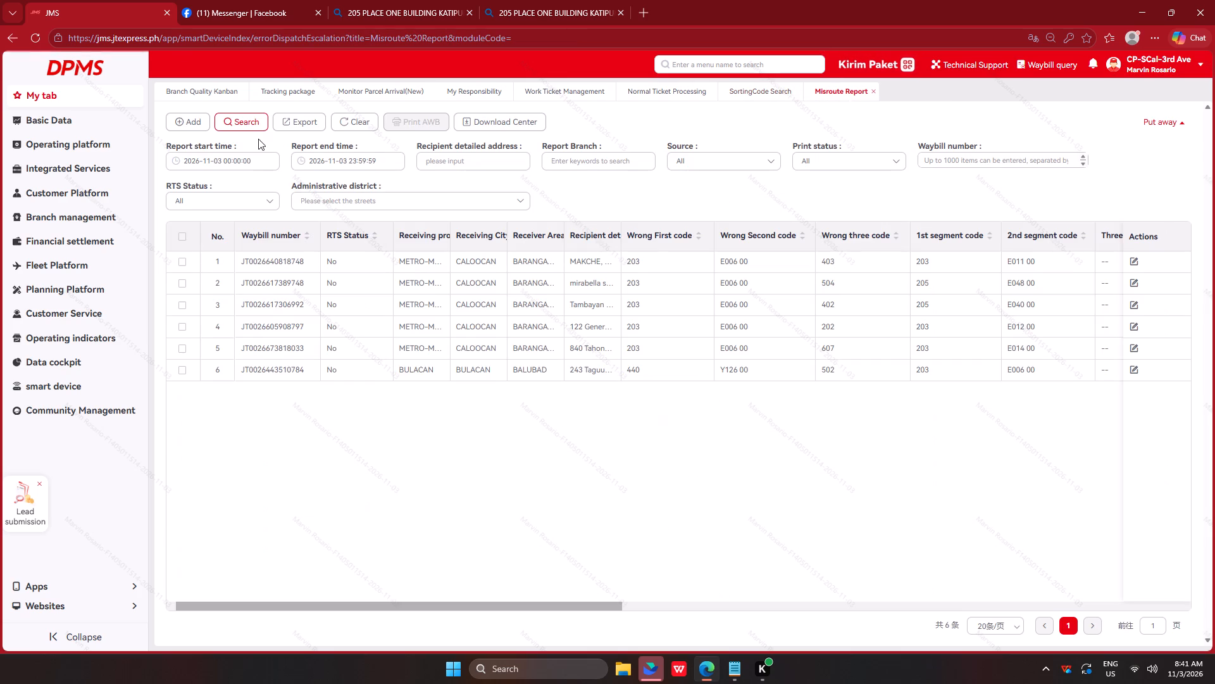
{"action": "left_click", "coordinate": [178, 116]}
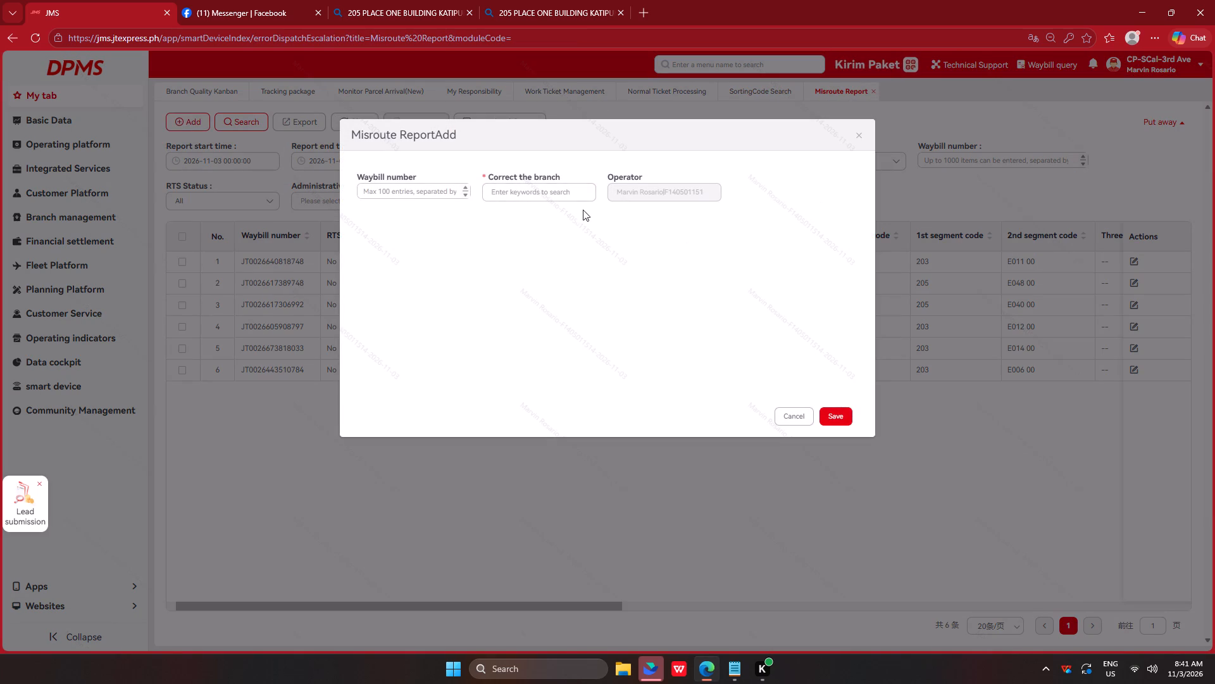
{"action": "left_click", "coordinate": [573, 196]}
{"action": "key", "text": "ctrl+v"}
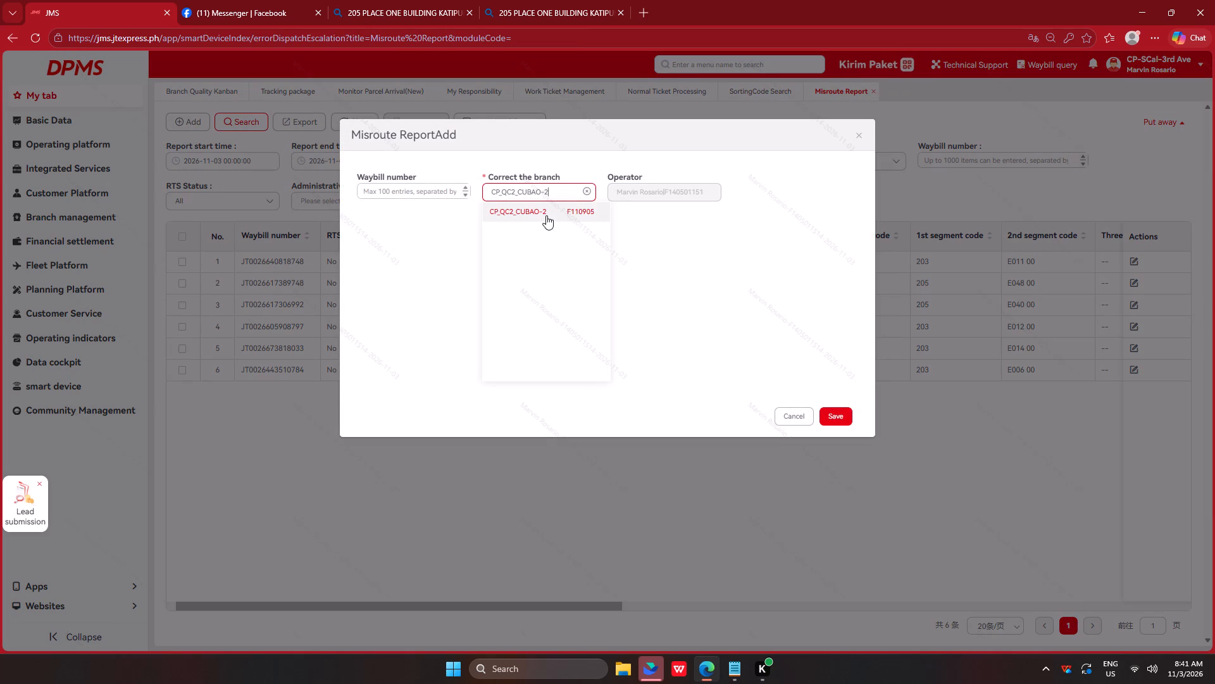
{"action": "left_click", "coordinate": [546, 215]}
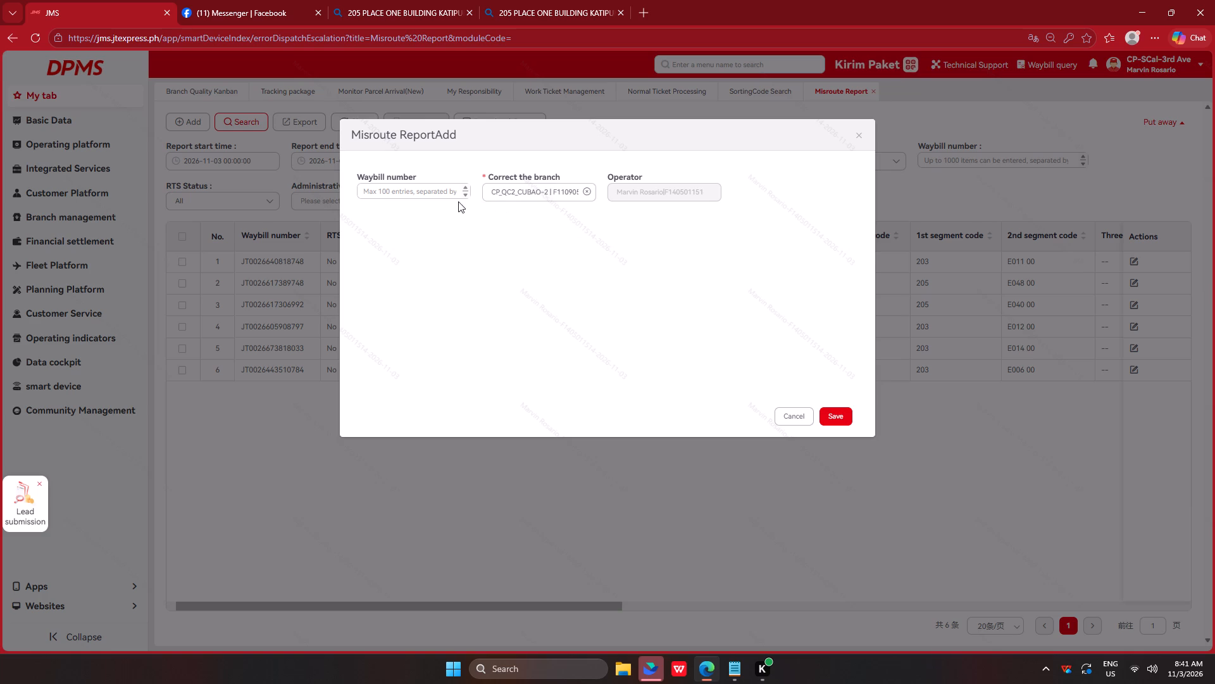
{"action": "left_click", "coordinate": [443, 191]}
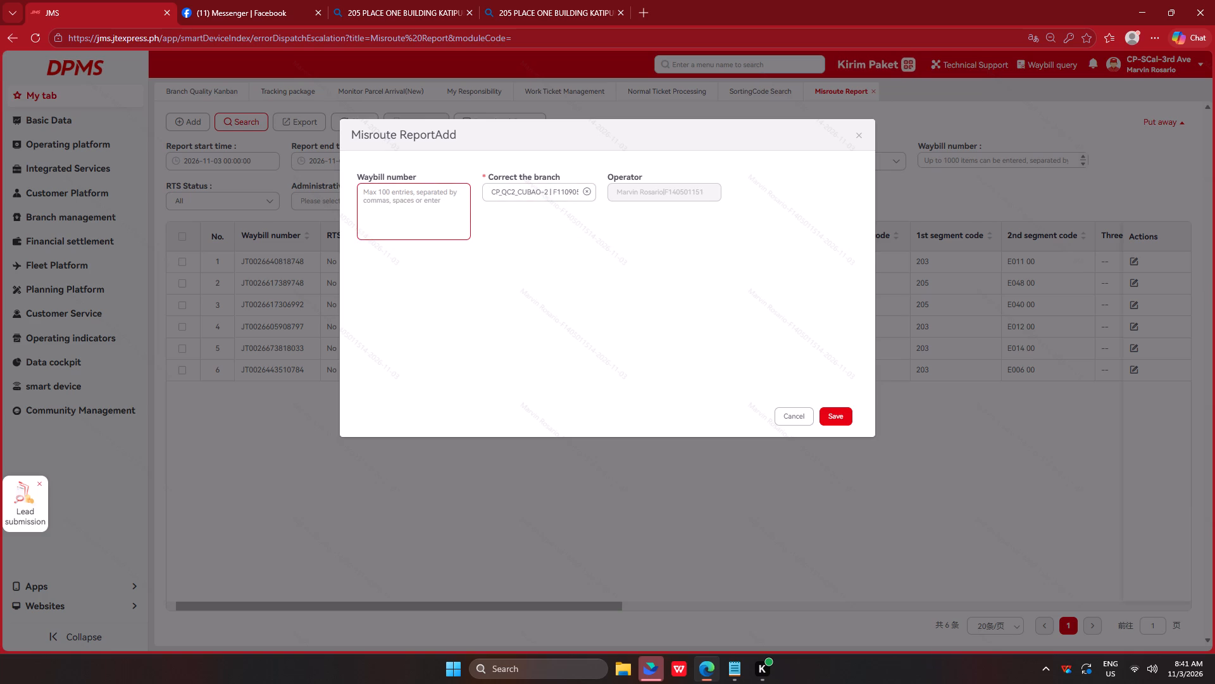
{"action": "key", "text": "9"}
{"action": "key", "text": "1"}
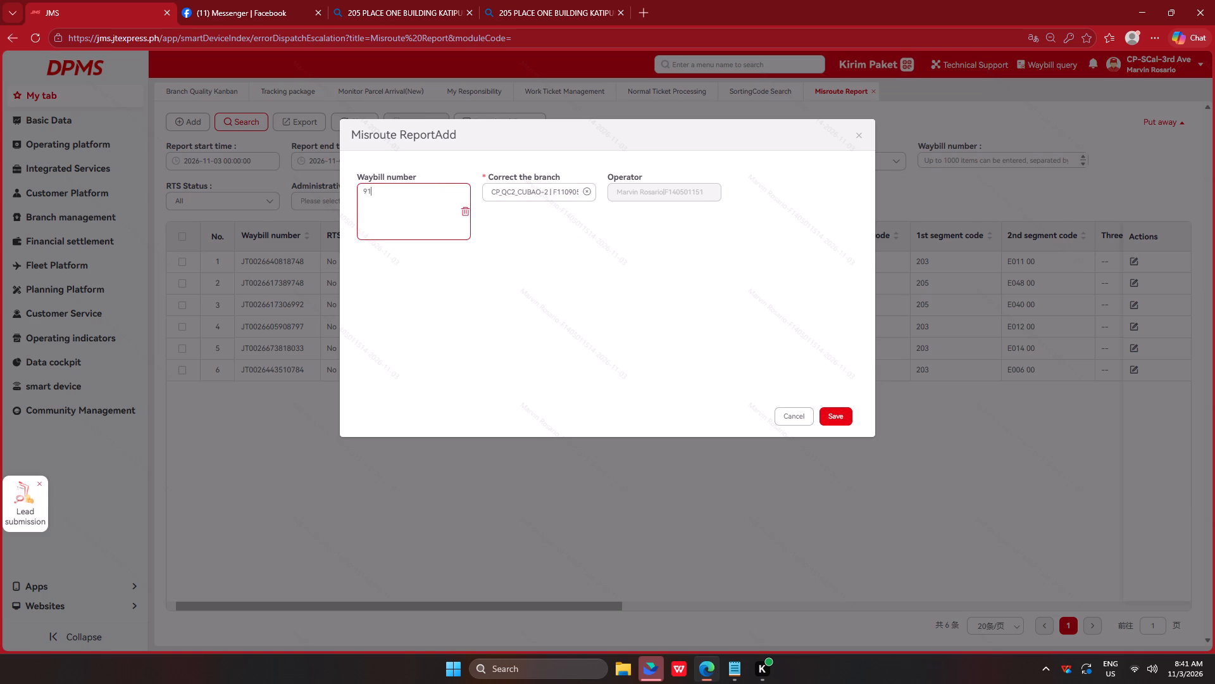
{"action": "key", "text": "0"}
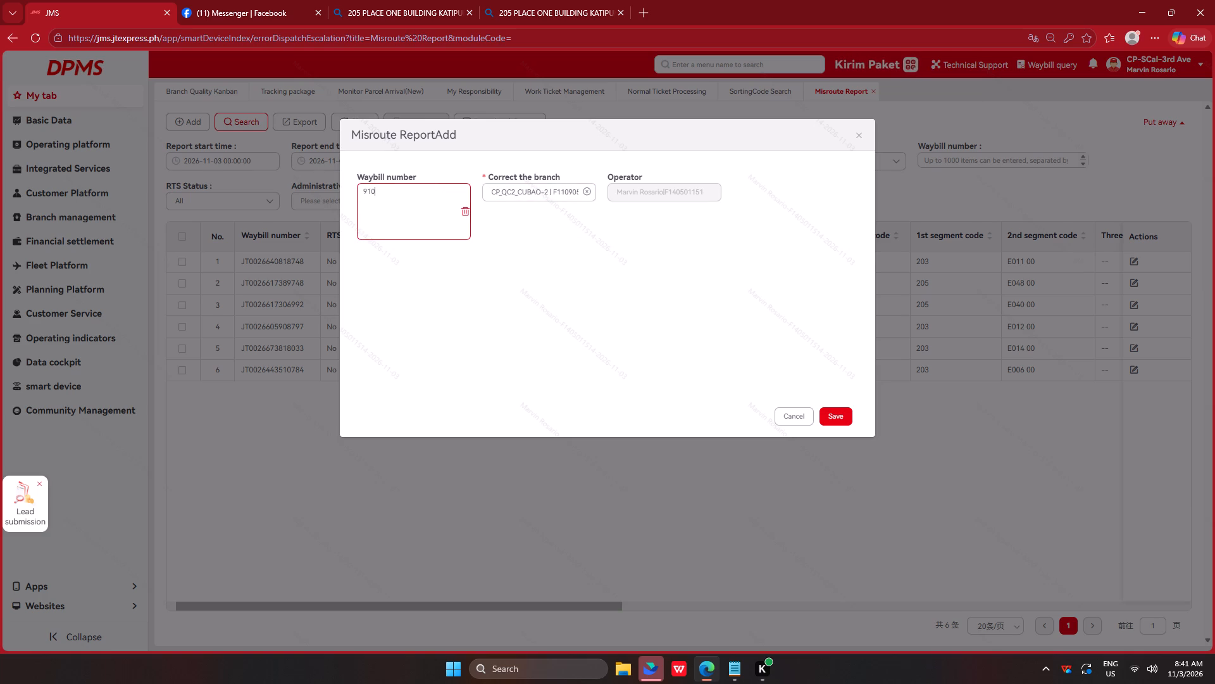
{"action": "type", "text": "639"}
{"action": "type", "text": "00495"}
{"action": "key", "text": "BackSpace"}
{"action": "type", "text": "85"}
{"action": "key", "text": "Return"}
{"action": "left_click", "coordinate": [830, 419]}
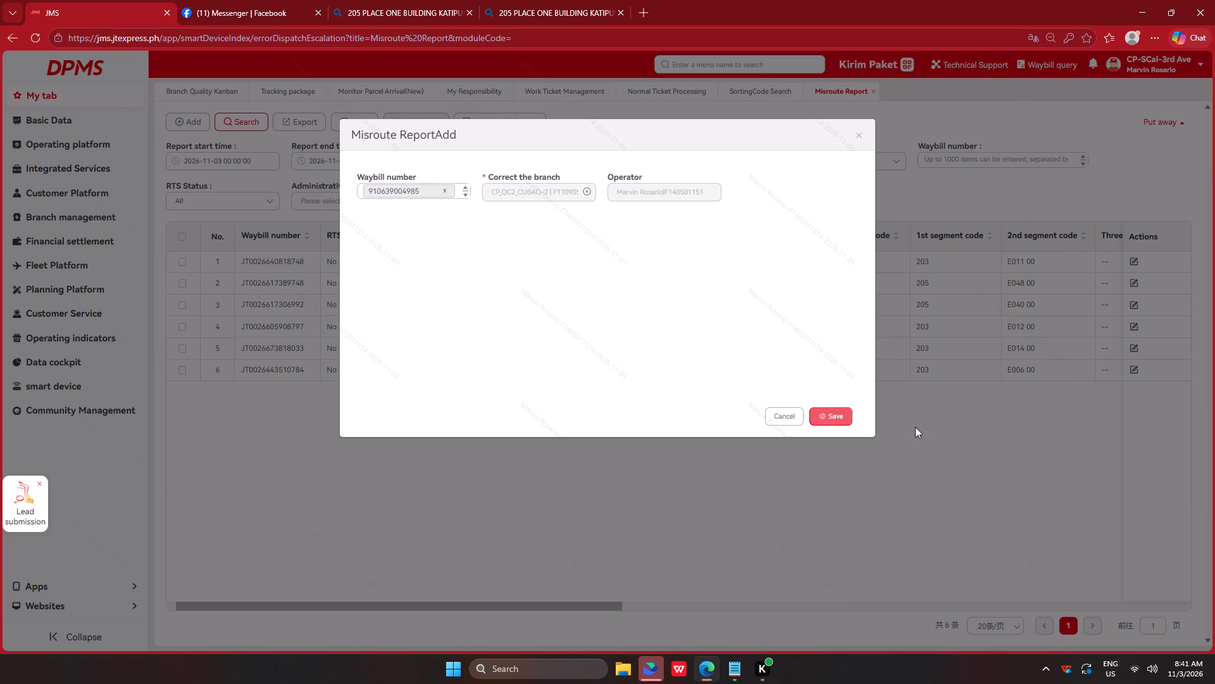
{"action": "left_click_drag", "start_coordinate": [811, 497], "coordinate": [775, 493]}
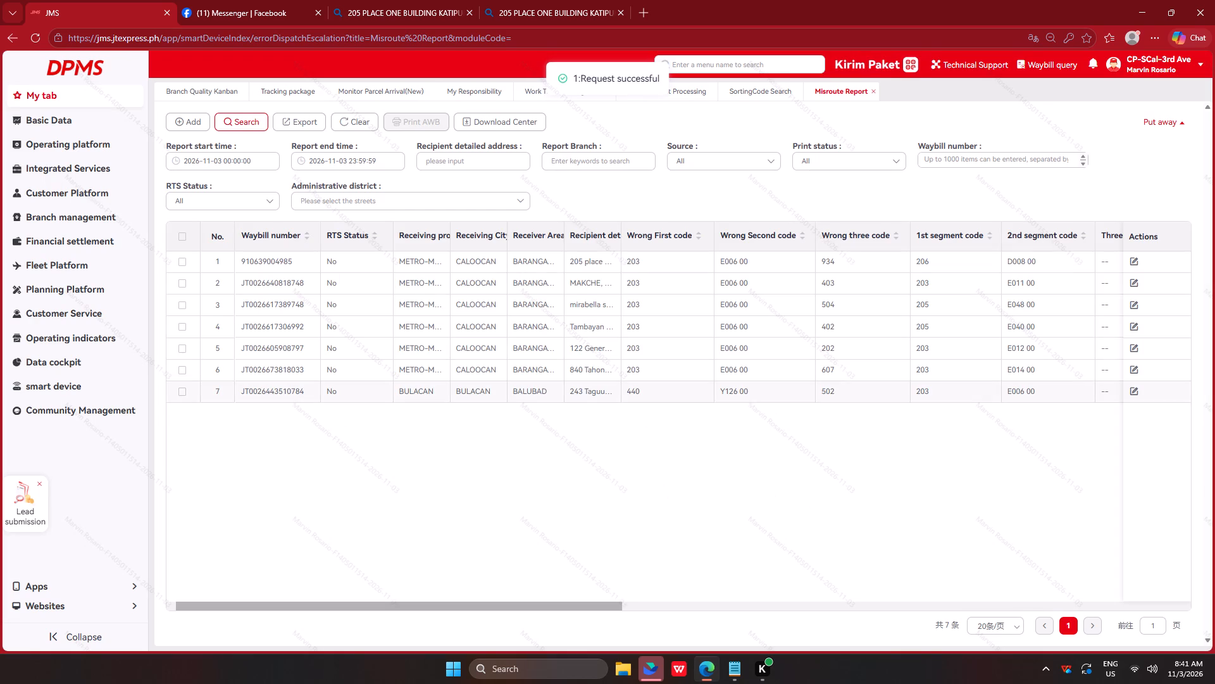
{"action": "left_click", "coordinate": [180, 261]}
{"action": "left_click", "coordinate": [414, 122]}
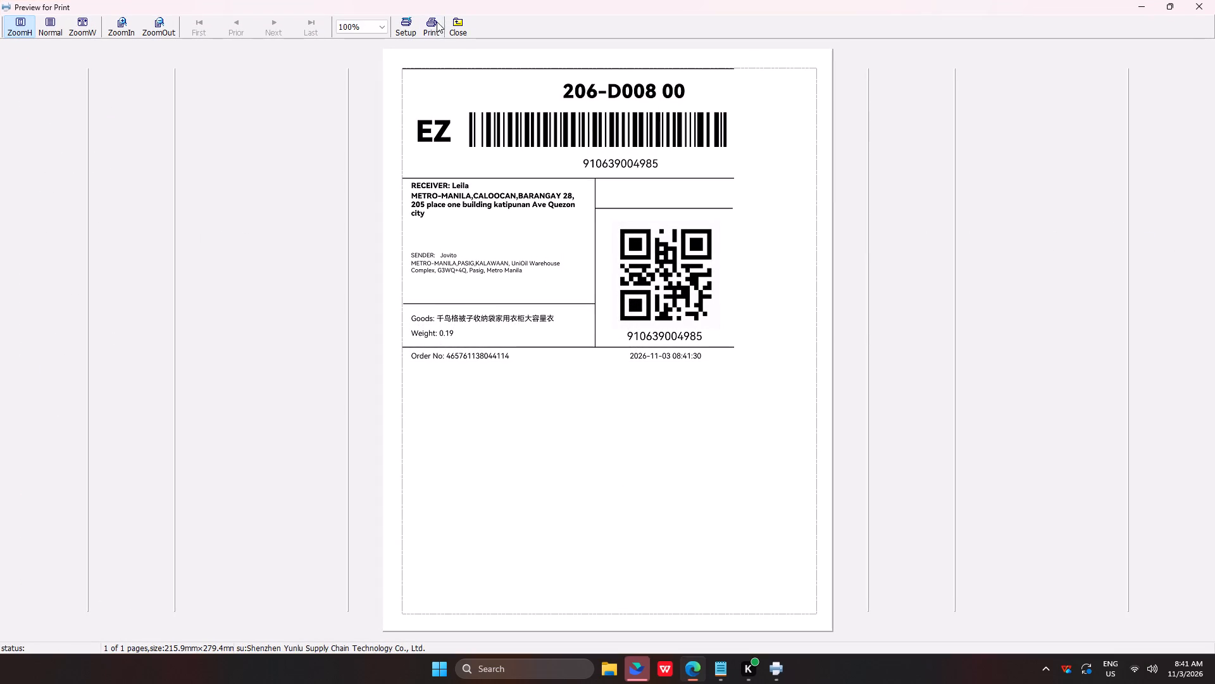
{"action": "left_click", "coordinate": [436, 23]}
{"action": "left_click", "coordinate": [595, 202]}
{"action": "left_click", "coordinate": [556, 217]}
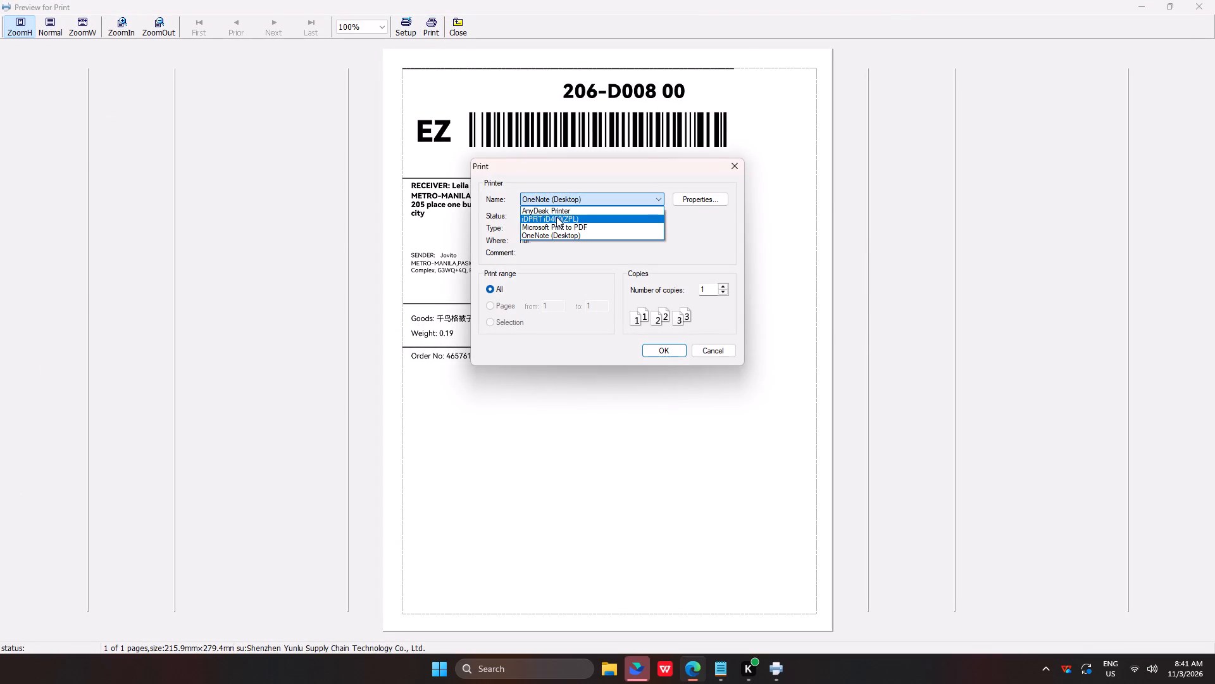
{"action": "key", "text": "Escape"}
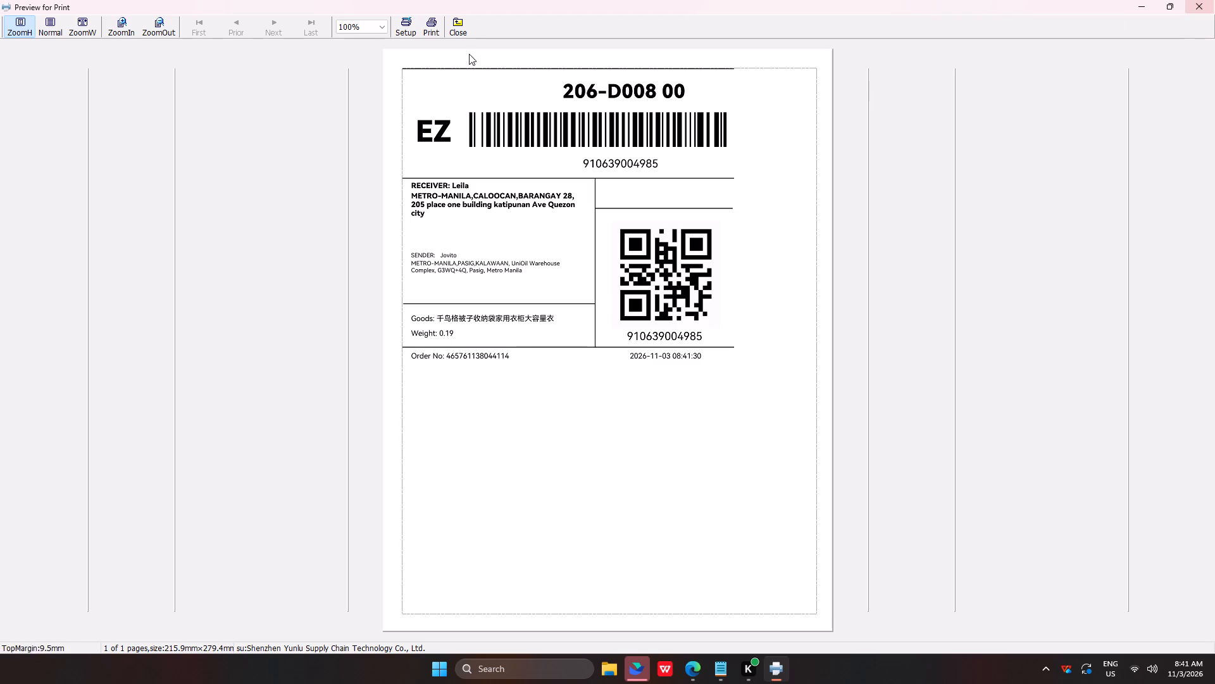
Print the previewed AWB label on the iDPRT iD400(ZPL) printer and close the print preview.
{"action": "left_click", "coordinate": [429, 26]}
{"action": "left_click", "coordinate": [573, 199]}
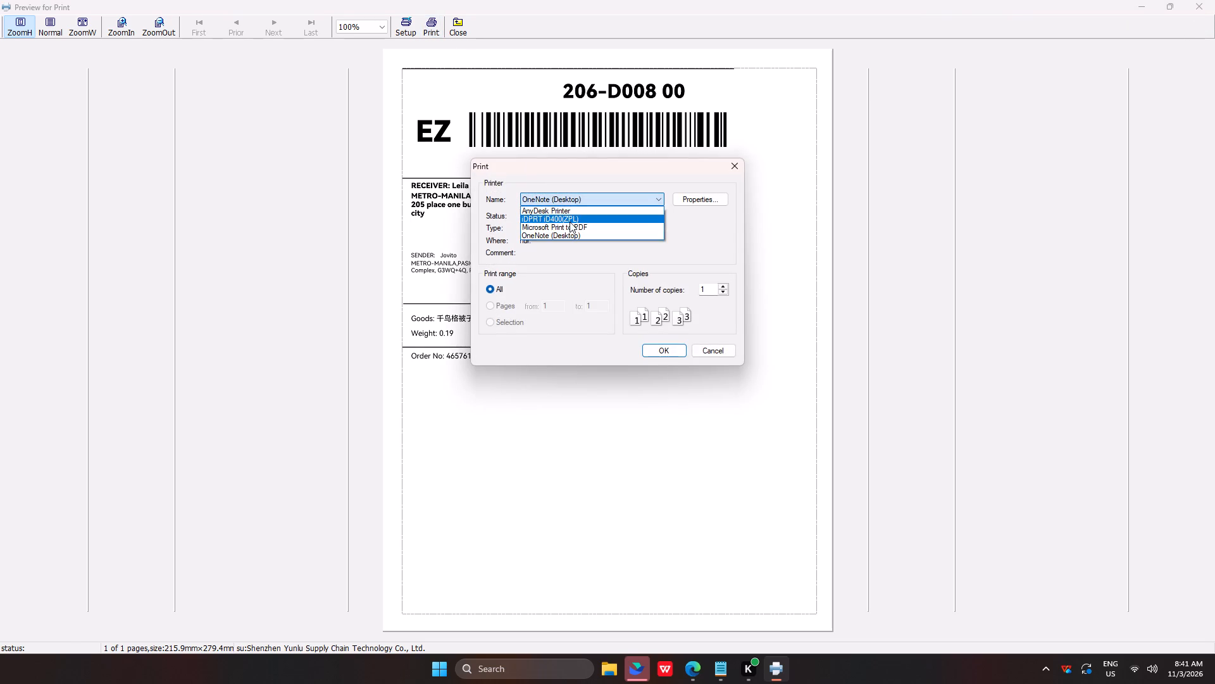
{"action": "left_click", "coordinate": [569, 218]}
{"action": "left_click", "coordinate": [664, 348]}
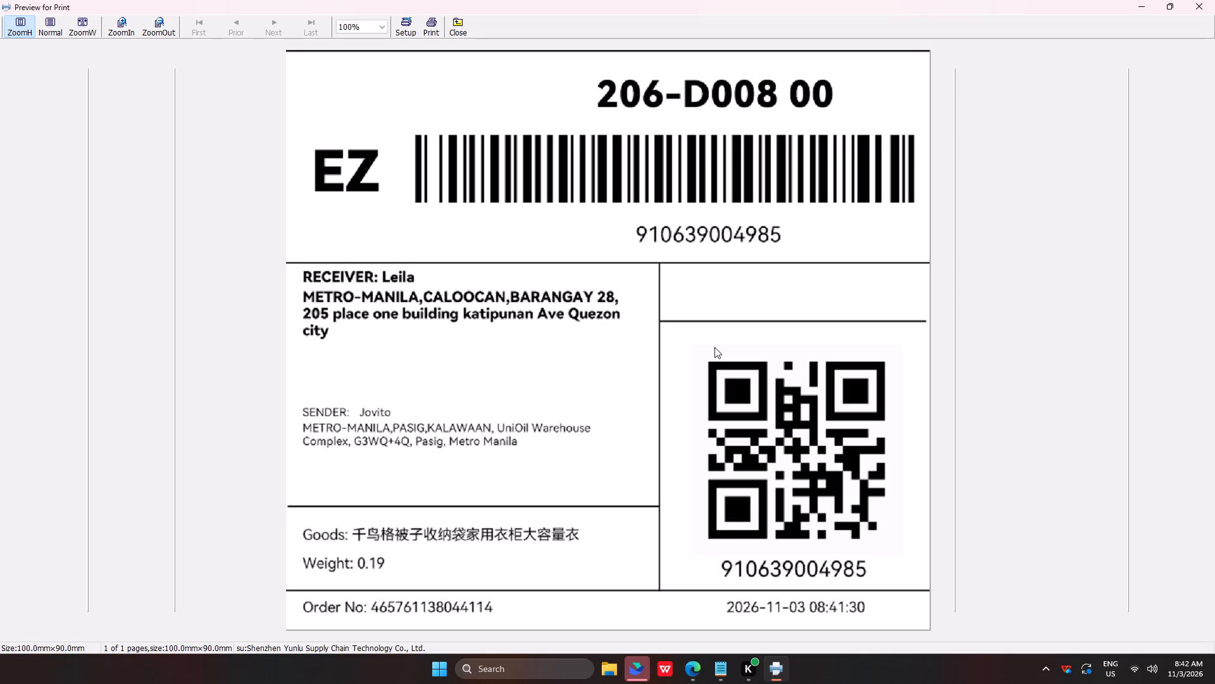
{"action": "left_click", "coordinate": [1214, 0]}
Return to the map page with the searched address.
{"action": "left_click", "coordinate": [547, 0]}
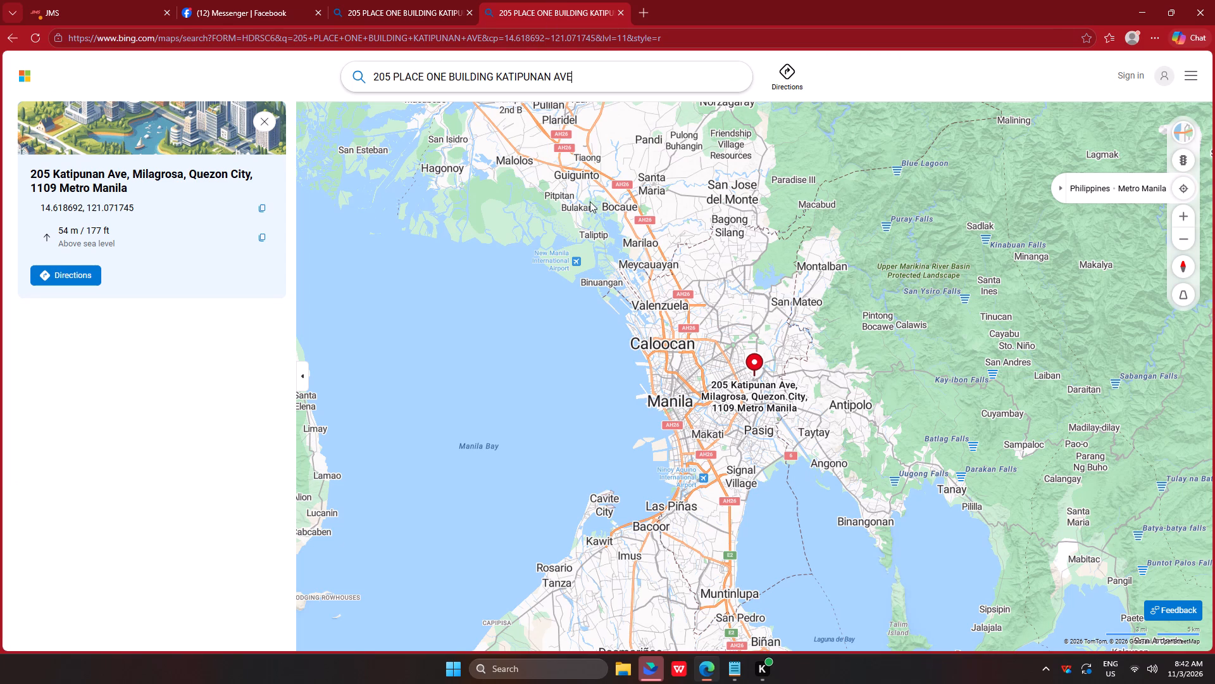
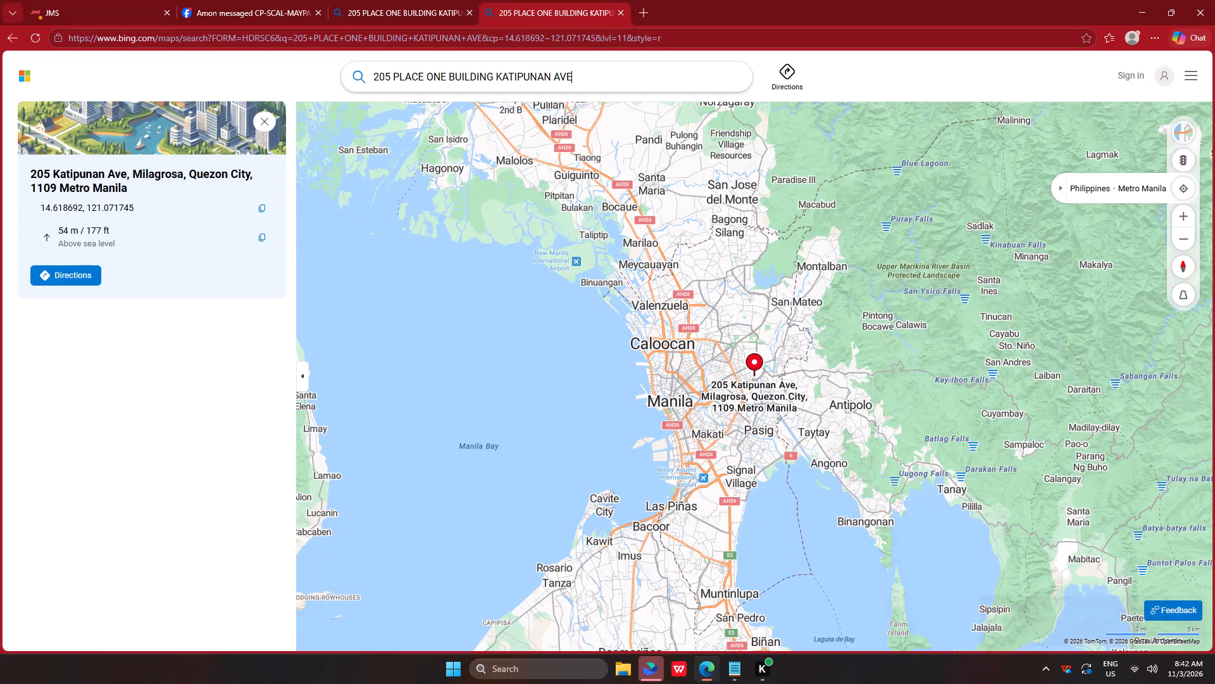
{"action": "left_click_drag", "start_coordinate": [632, 77], "coordinate": [54, 85]}
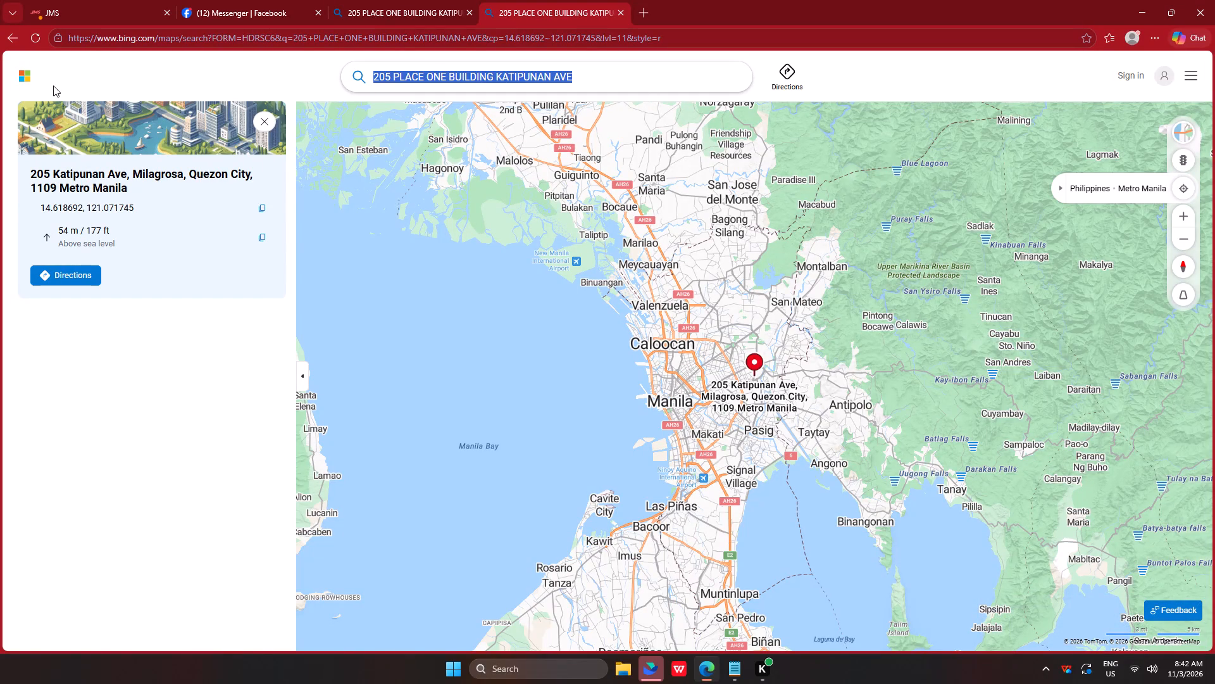
{"action": "type", "text": "JT"}
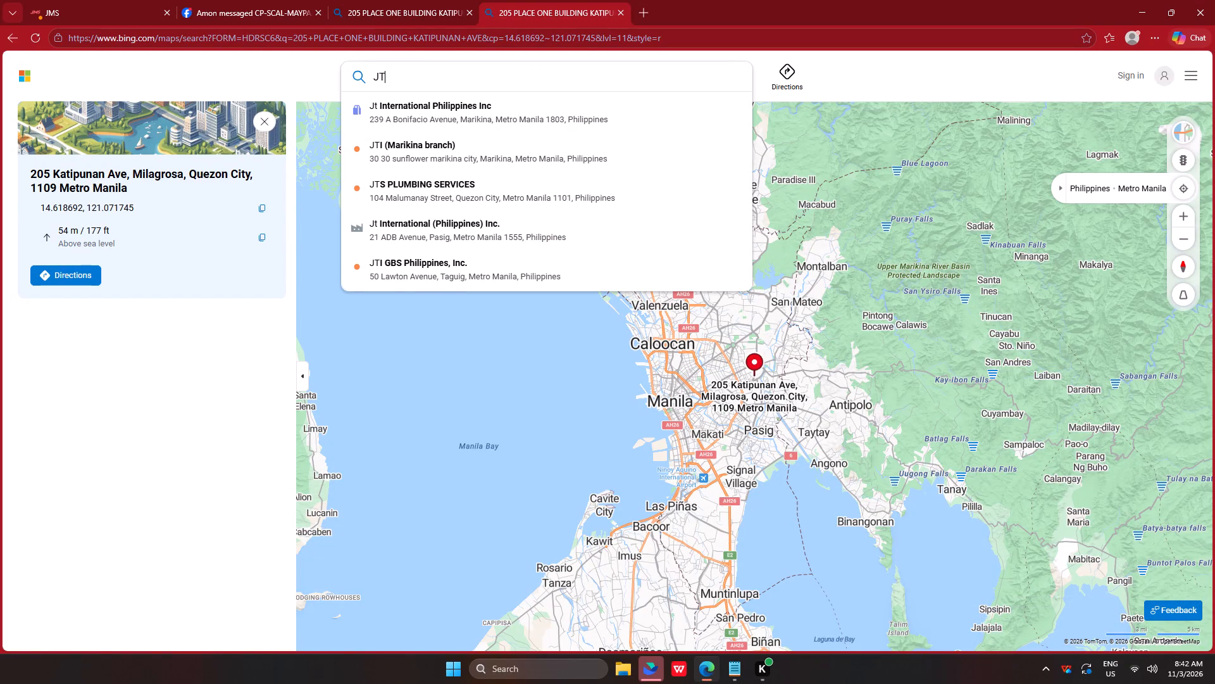
{"action": "key", "text": "BackSpace"}
{"action": "key", "text": "BackSpace"}
{"action": "key", "text": "BackSpace"}
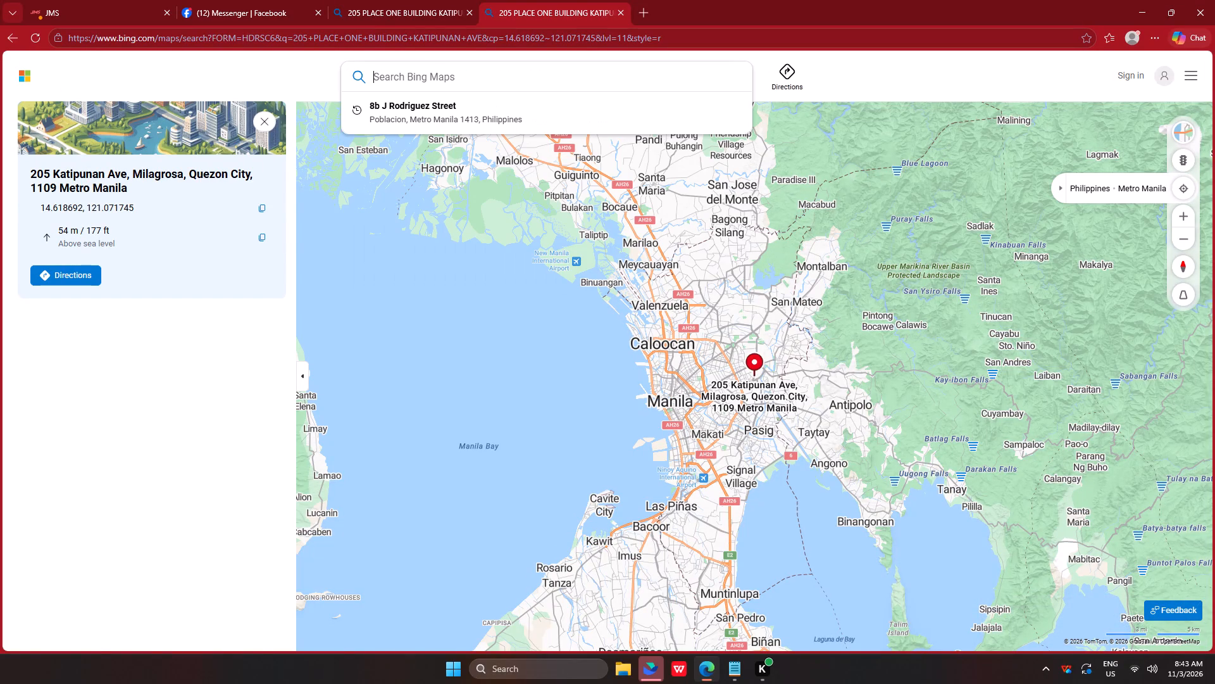